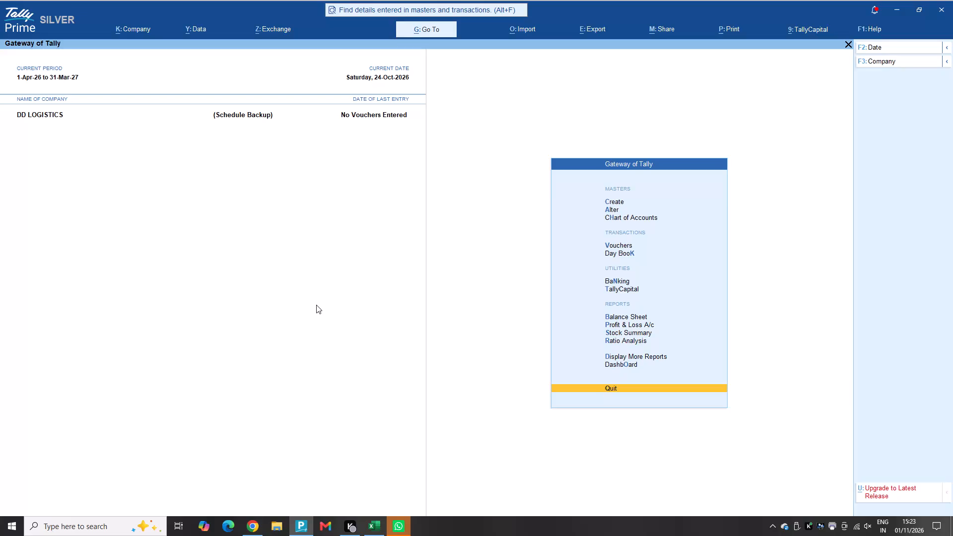
Examine the list of ledgers and the account book registers of DD LOGISTICS.
key(Down)
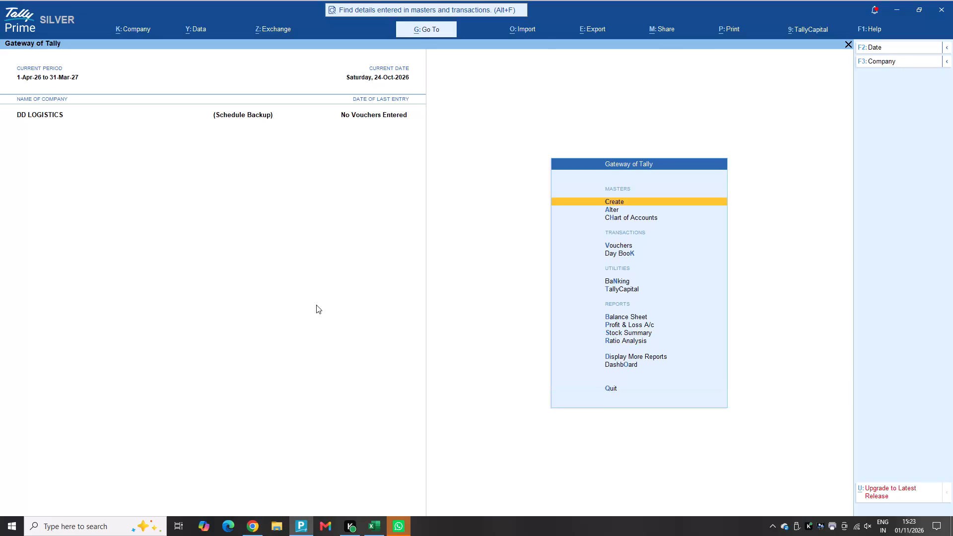
text(DA)
key(l)
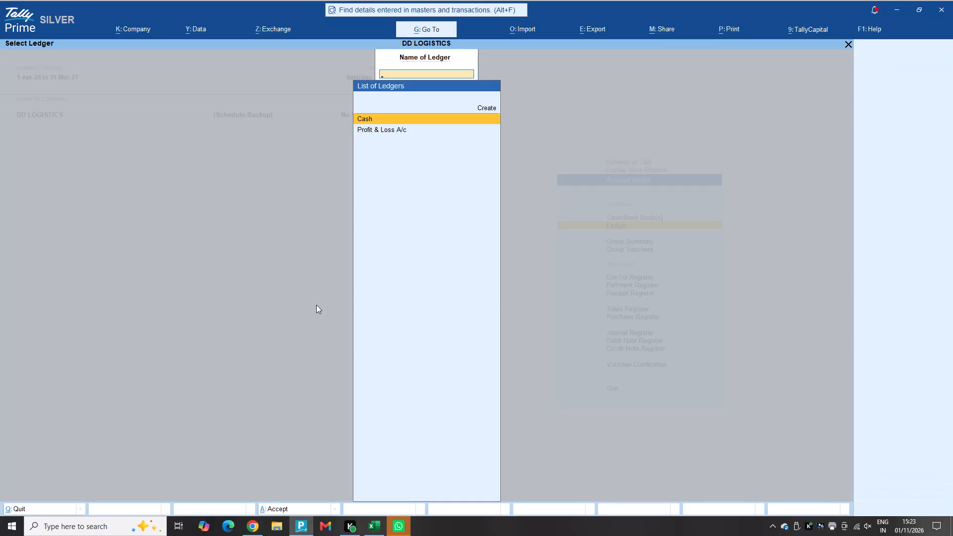
key(Down)
key(Down)
key(Escape)
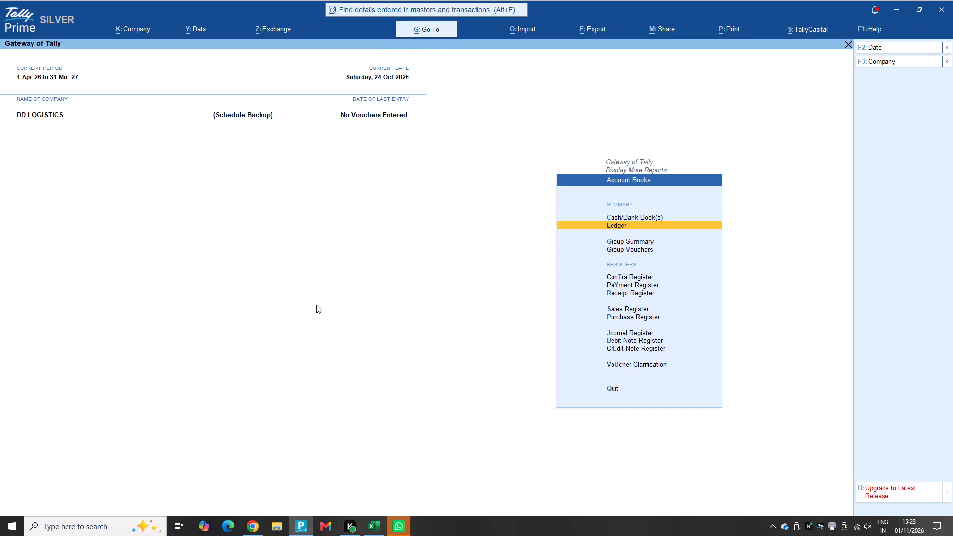
key(Down)
key(Down)
key(Down)
key(Down)
key(Down)
key(Down)
key(Down)
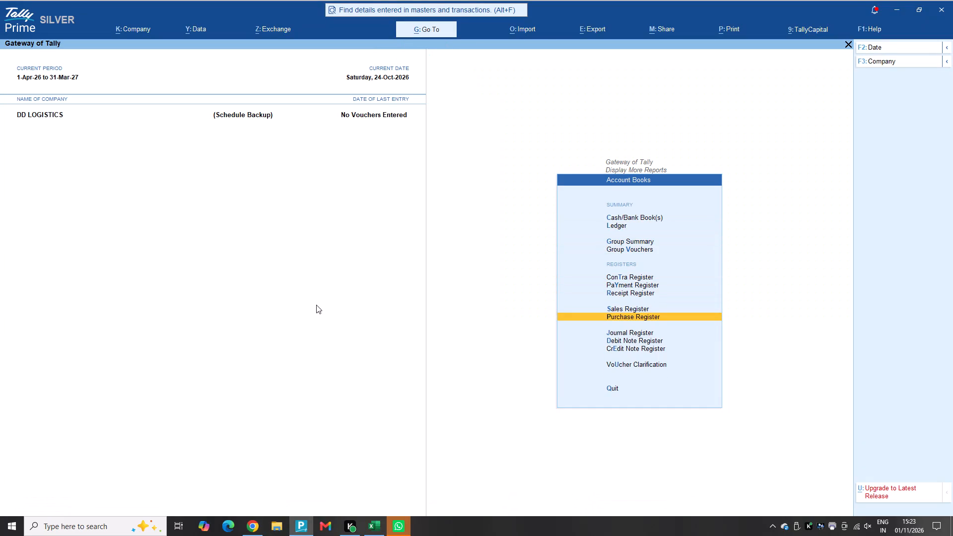
key(Escape)
key(Up)
key(Up)
key(Up)
key(Escape)
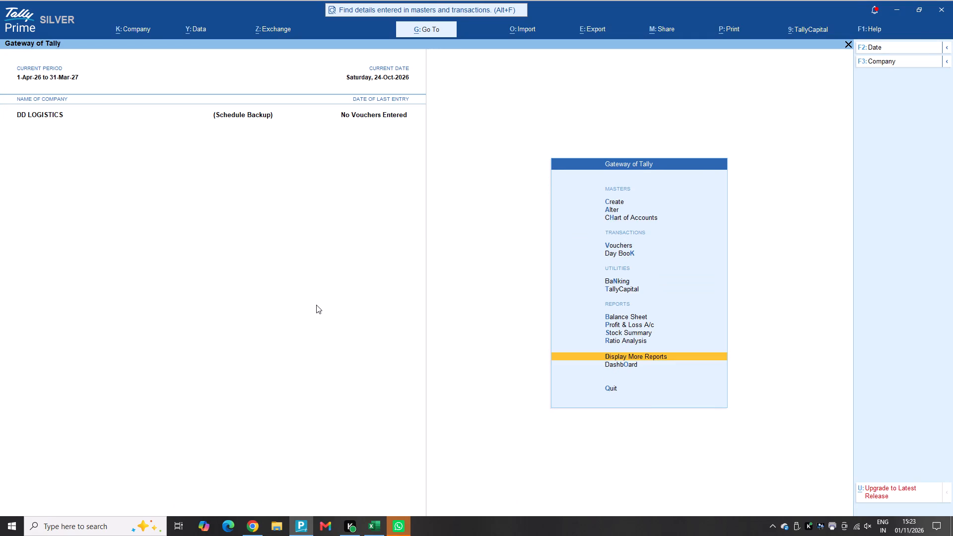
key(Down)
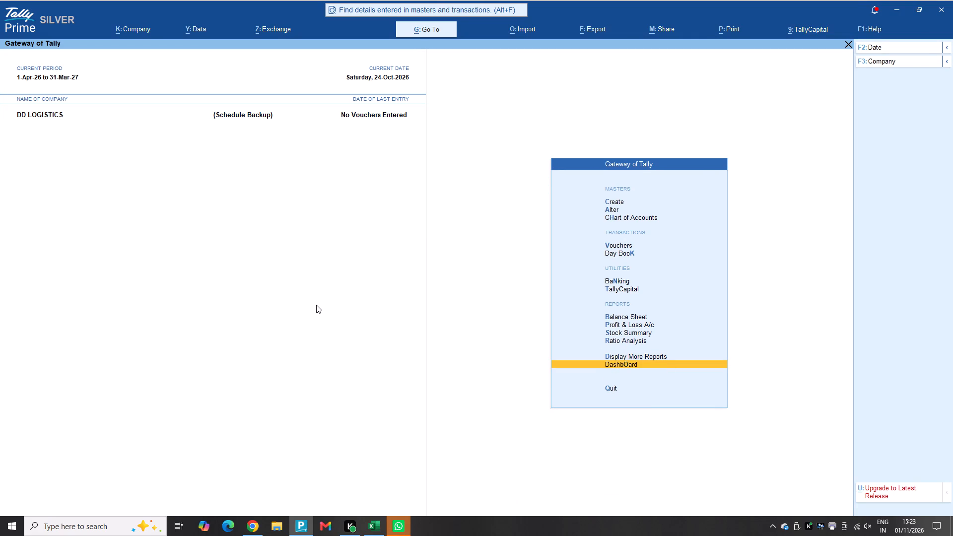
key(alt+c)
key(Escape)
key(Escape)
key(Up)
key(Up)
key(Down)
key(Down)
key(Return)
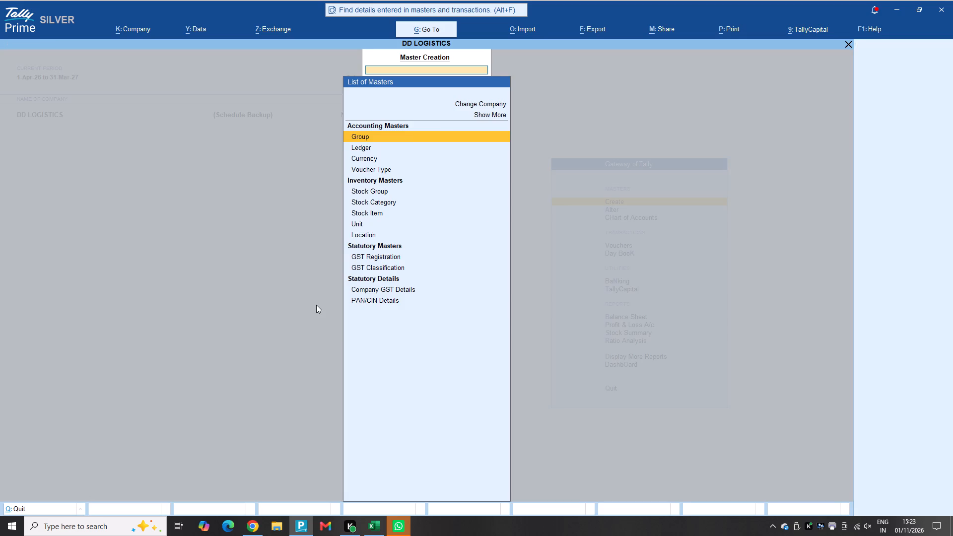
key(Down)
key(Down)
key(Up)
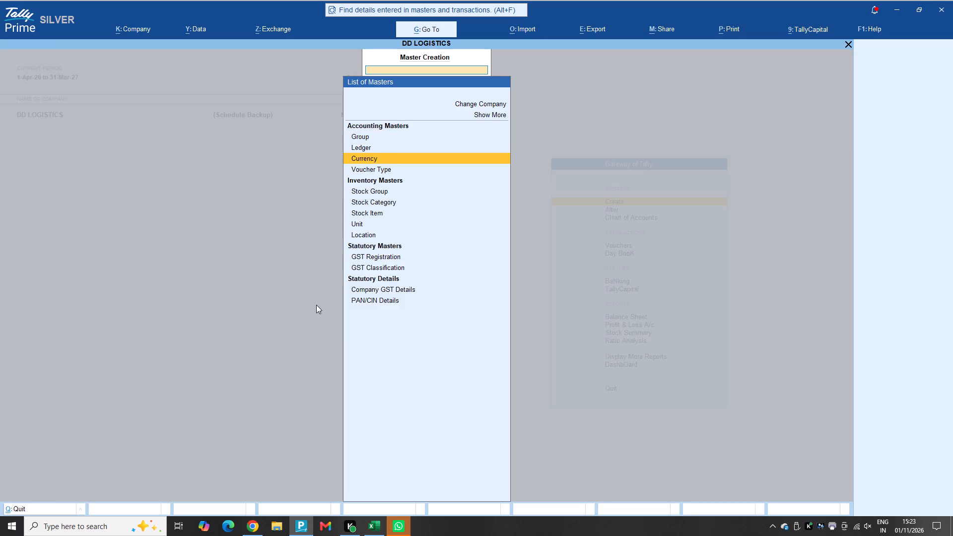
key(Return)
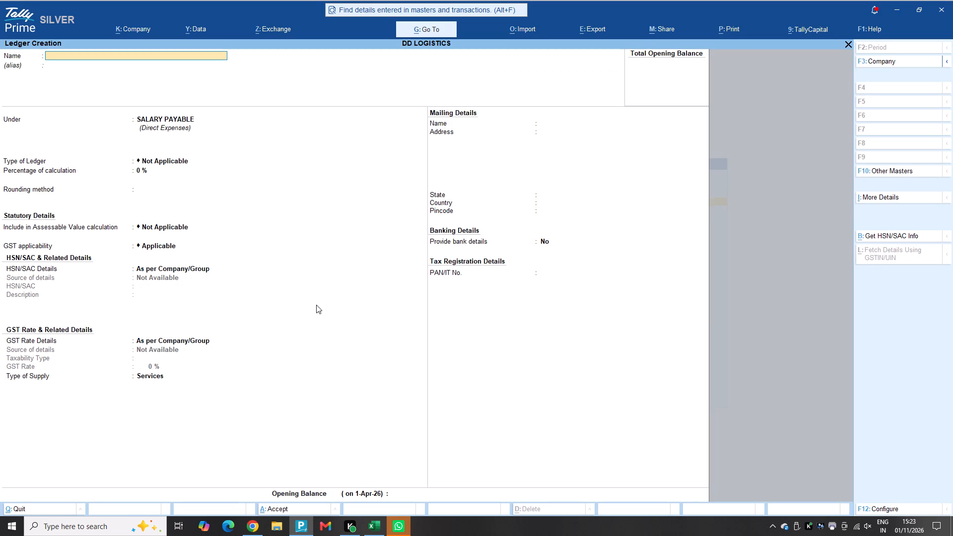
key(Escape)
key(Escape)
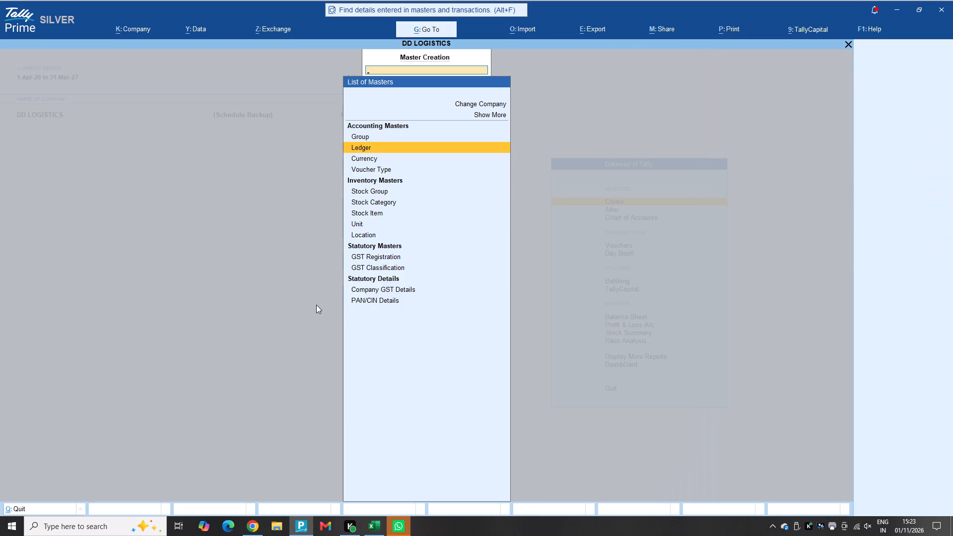
Create an accounting group named ANKUR under Sundry Creditors and return to the Gateway of Tally.
key(Up)
key(Down)
key(Up)
key(Return)
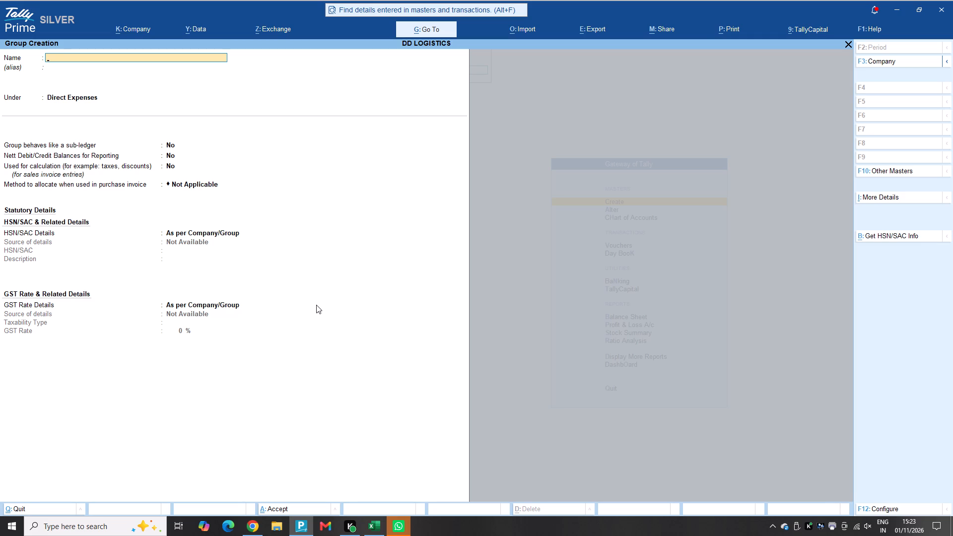
text(ANKUR)
key(Return)
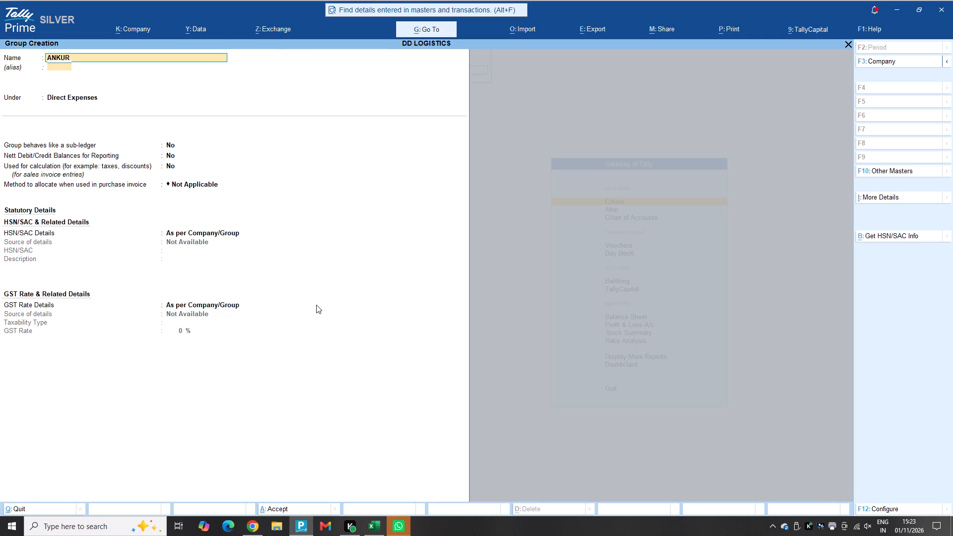
key(Return)
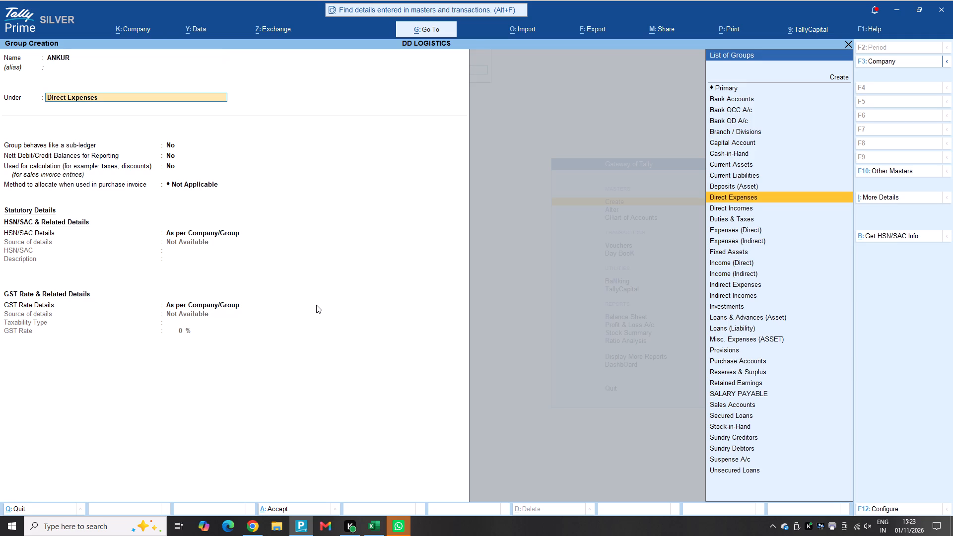
text(CRED)
key(Return)
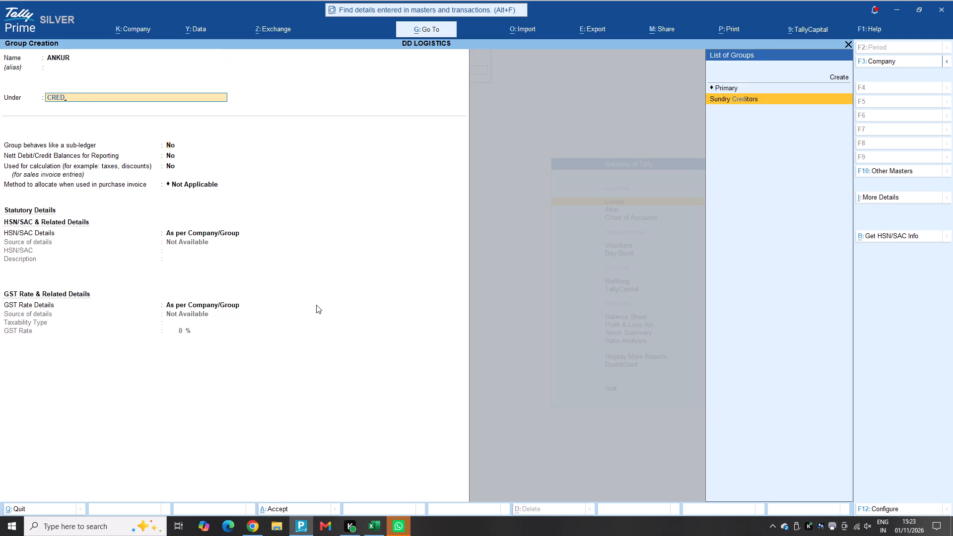
key(ctrl+a)
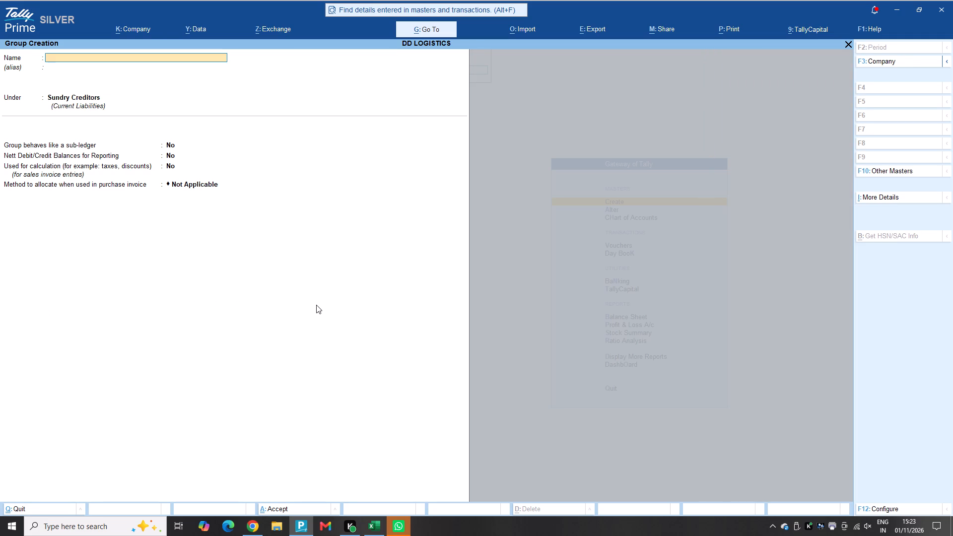
key(Escape)
key(Escape)
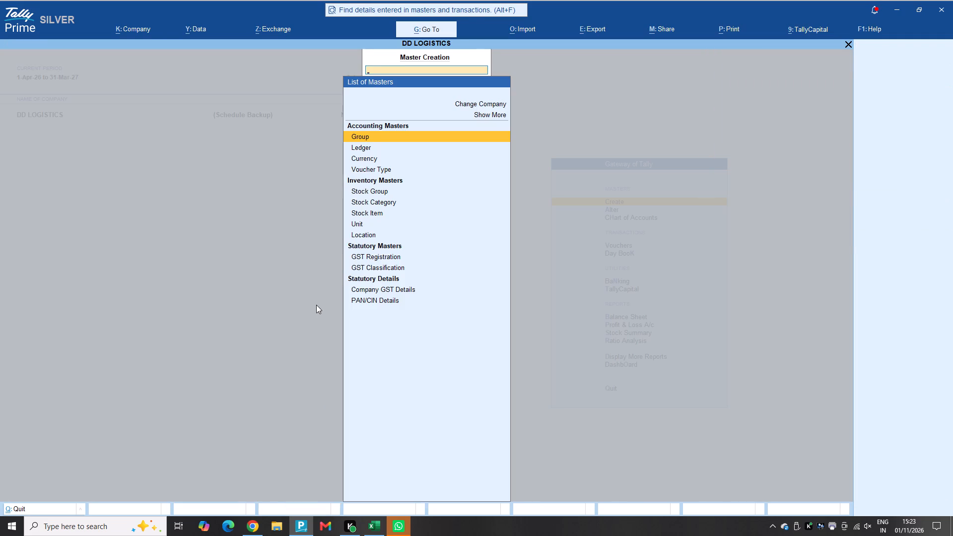
key(Escape)
key(Escape)
key(Escape)
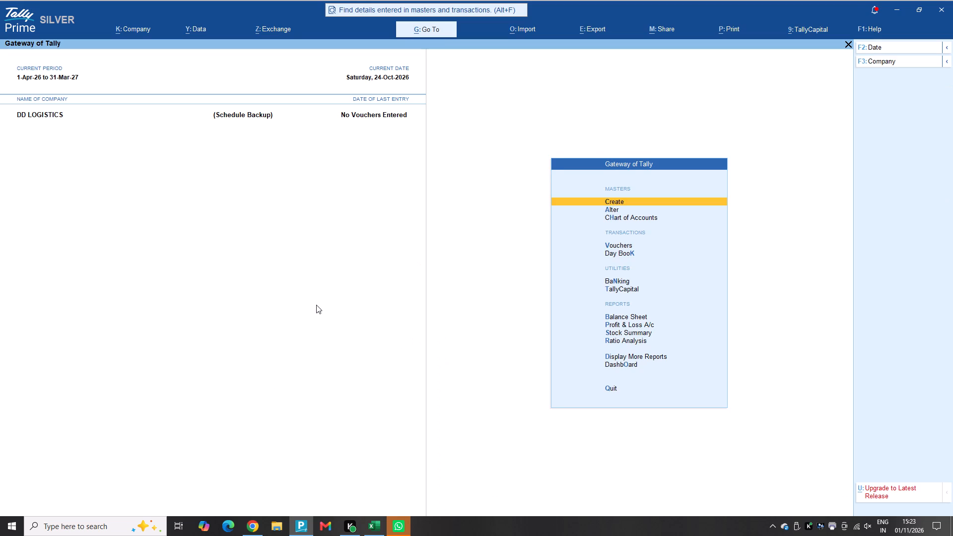
Create a ledger named ANKUR under Sundry Creditors from the ledger account book's selection list.
text(DAL)
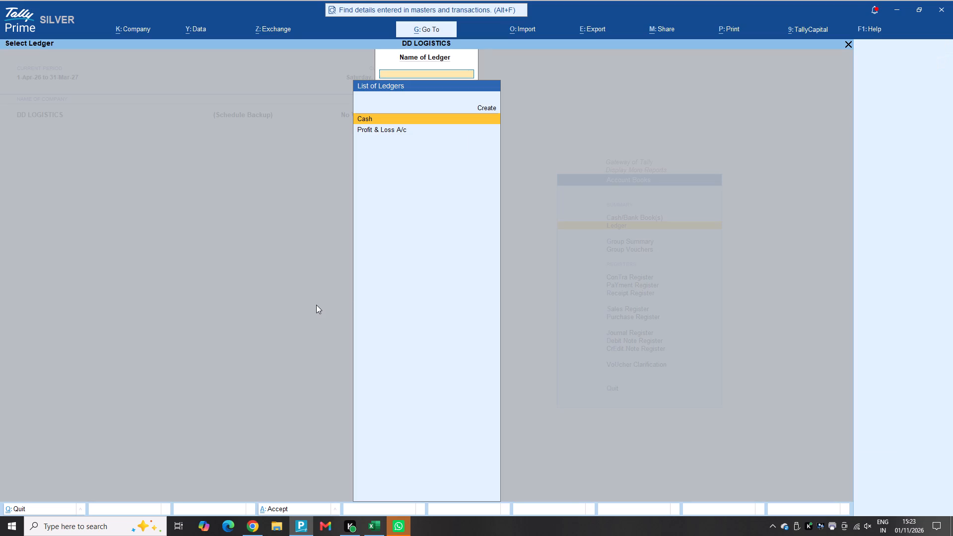
key(Up)
key(Return)
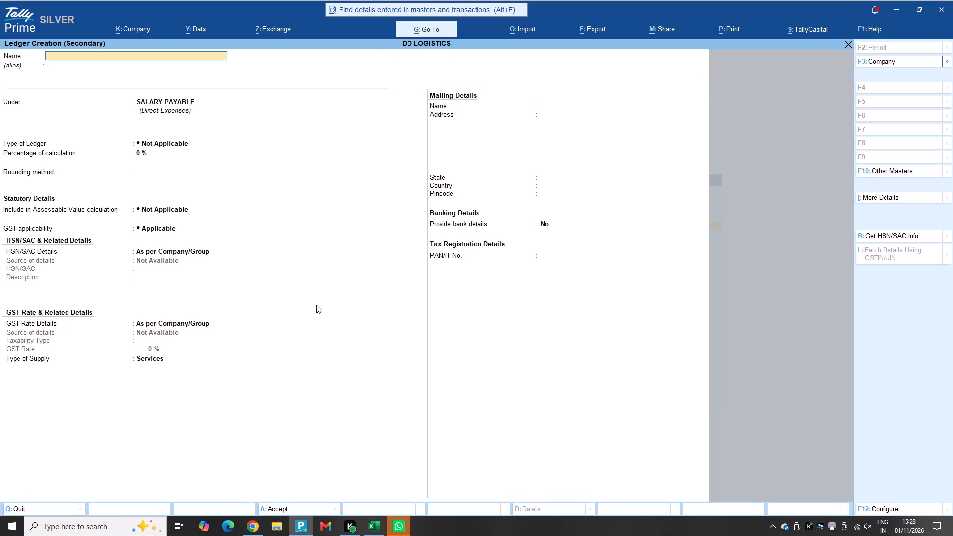
text(AK)
key(BackSpace)
text(NKUR)
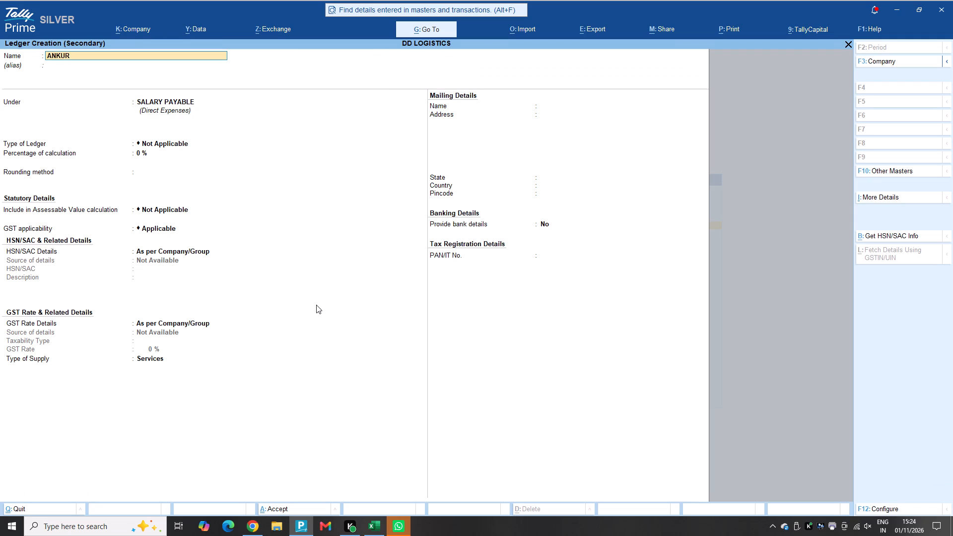
key(Return)
key(Return)
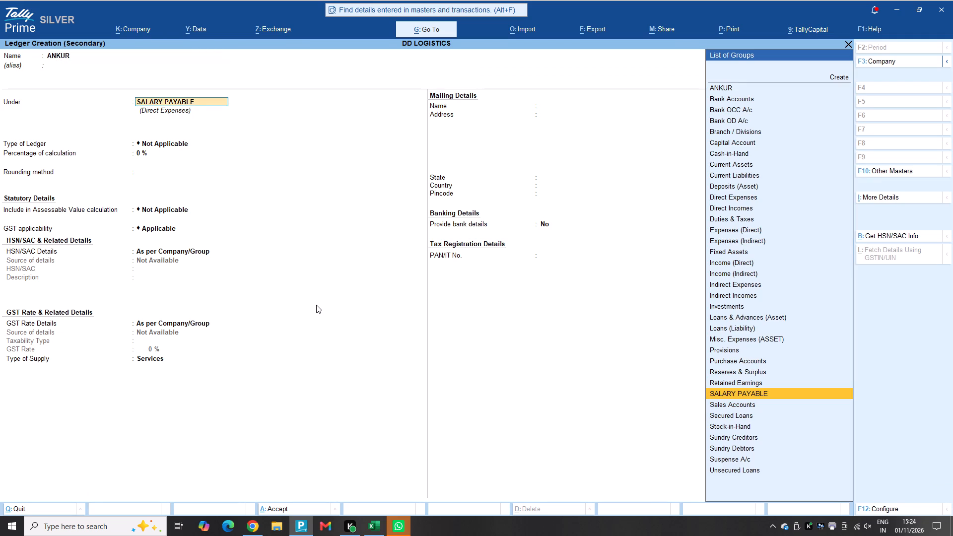
text(CRED)
key(Return)
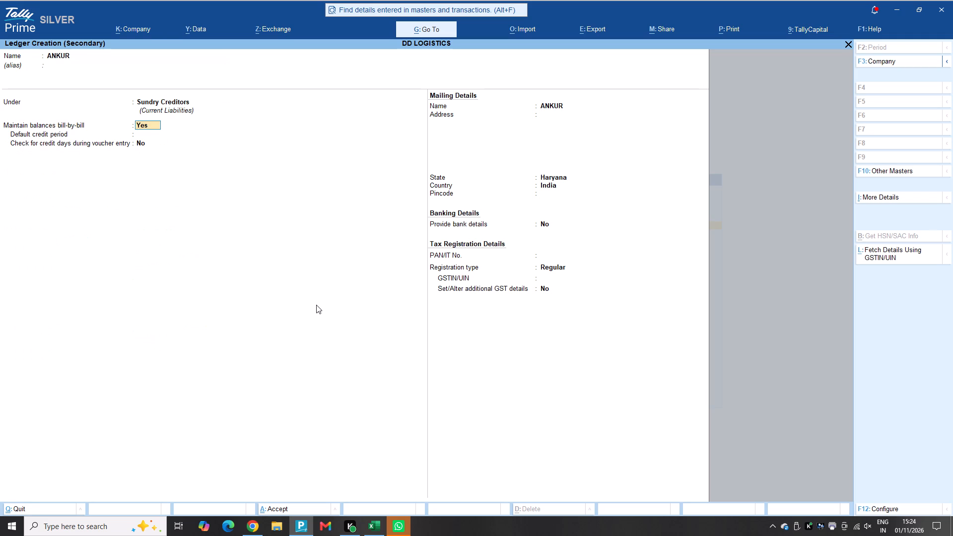
key(ctrl+a)
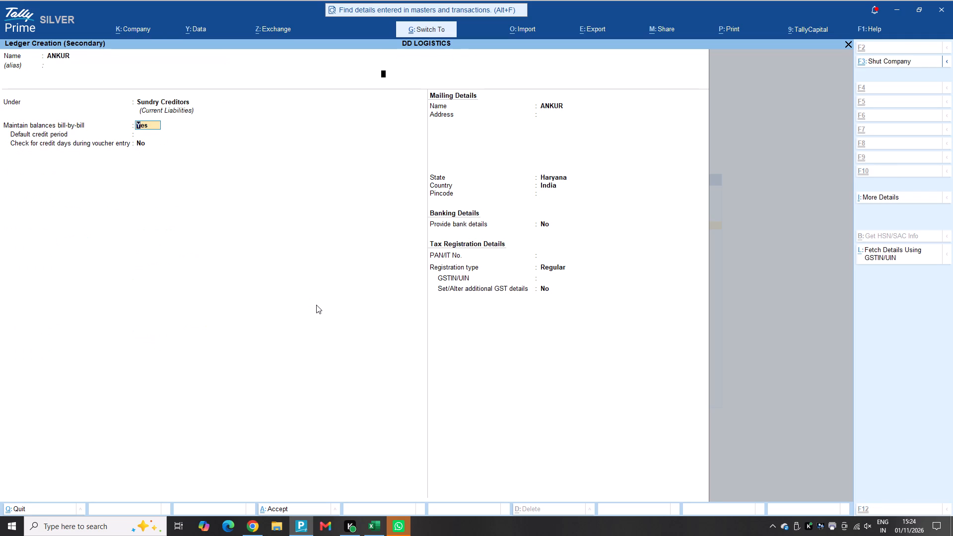
Create a ledger named DRIVER SALARY under Direct Expenses.
key(Up)
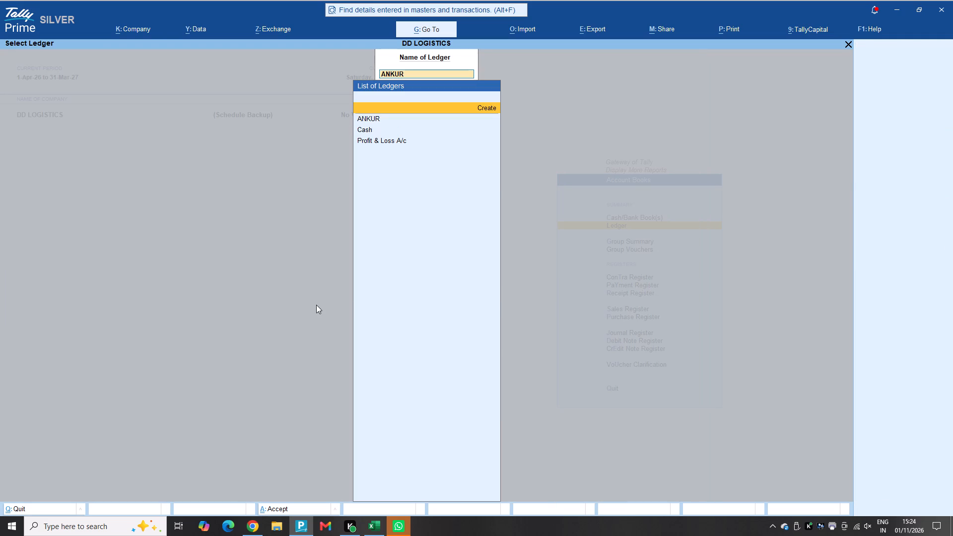
key(Down)
key(Up)
key(Return)
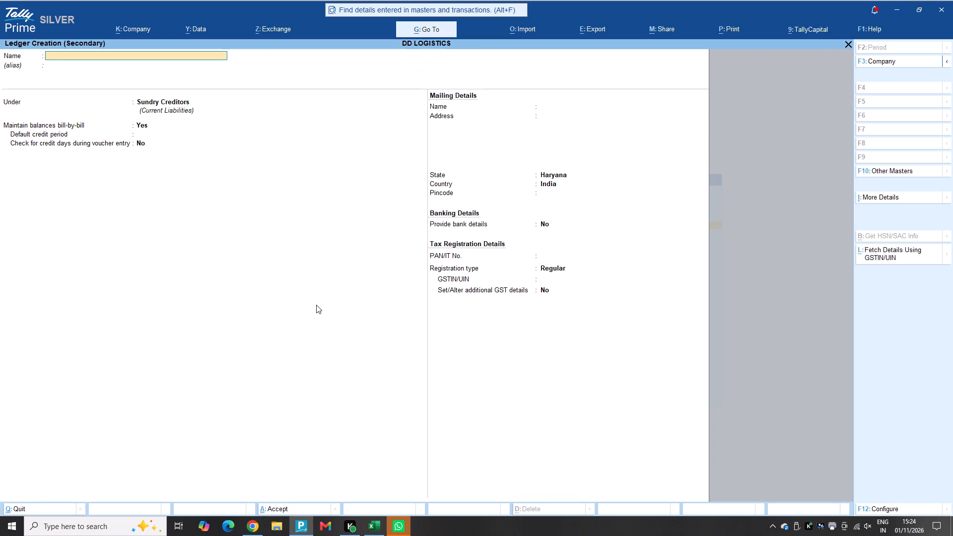
text(DRIVER SALARY)
key(space)
key(Return)
key(Return)
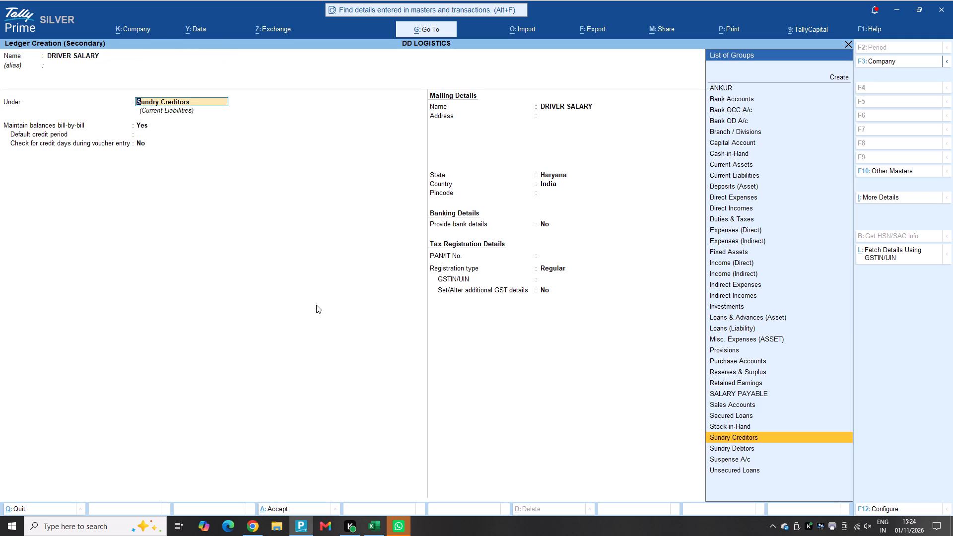
text(DIREC)
key(Down)
key(Return)
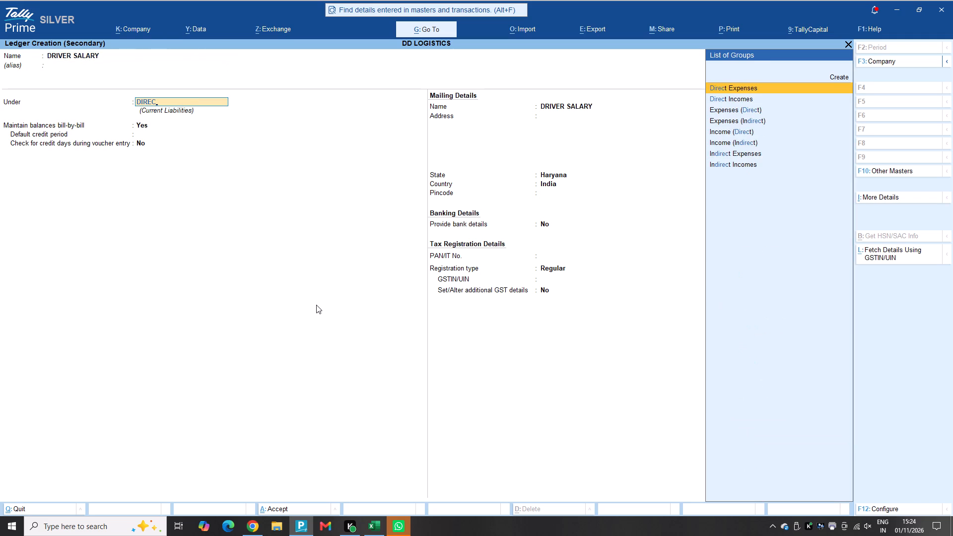
key(ctrl+a)
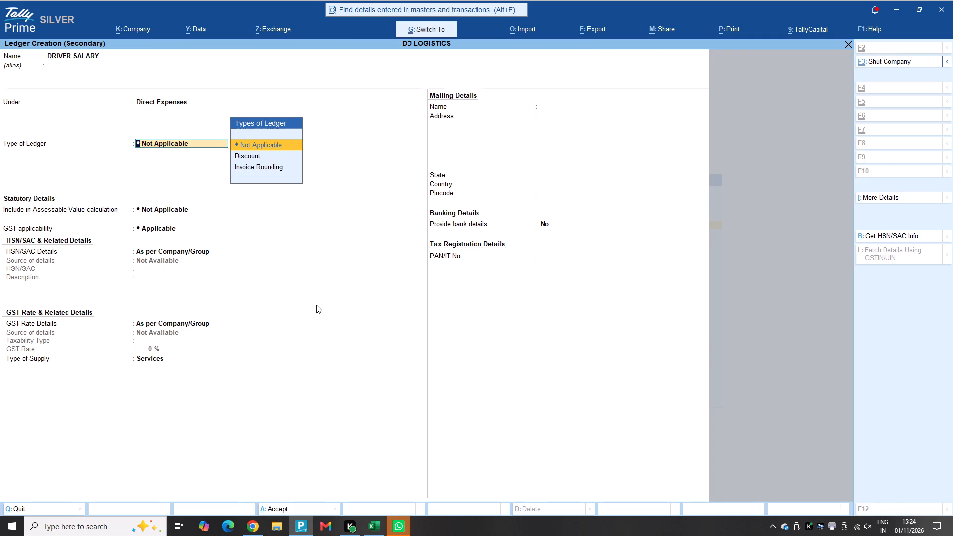
Create a ledger named DRIVER TRIP ALLOWANCE under Direct Expenses from the ledger selection list.
key(Up)
key(Up)
key(Up)
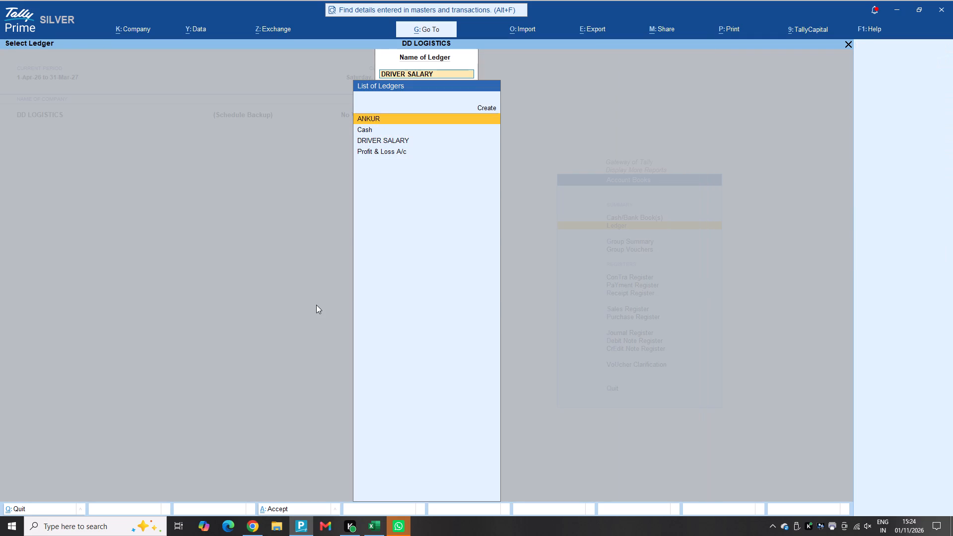
key(Return)
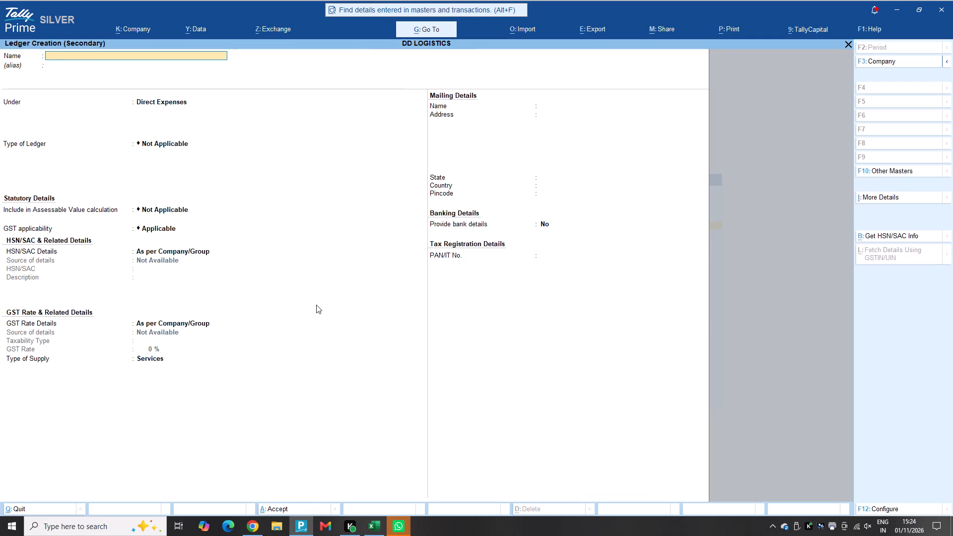
text(DRIVER TR)
text(I O)
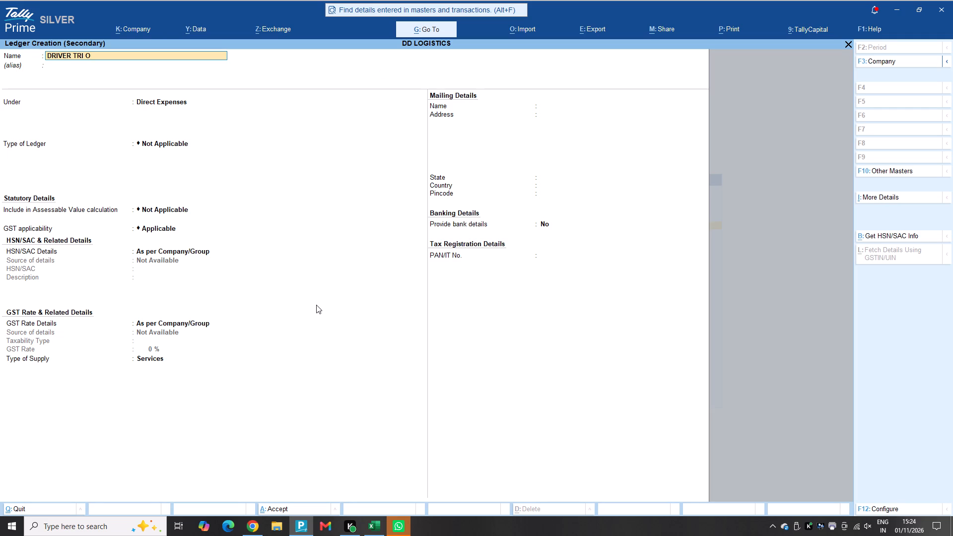
key(BackSpace)
key(BackSpace)
key(o)
key(BackSpace)
text(P ALL)
text(OWANCE)
key(Return)
key(ctrl+a)
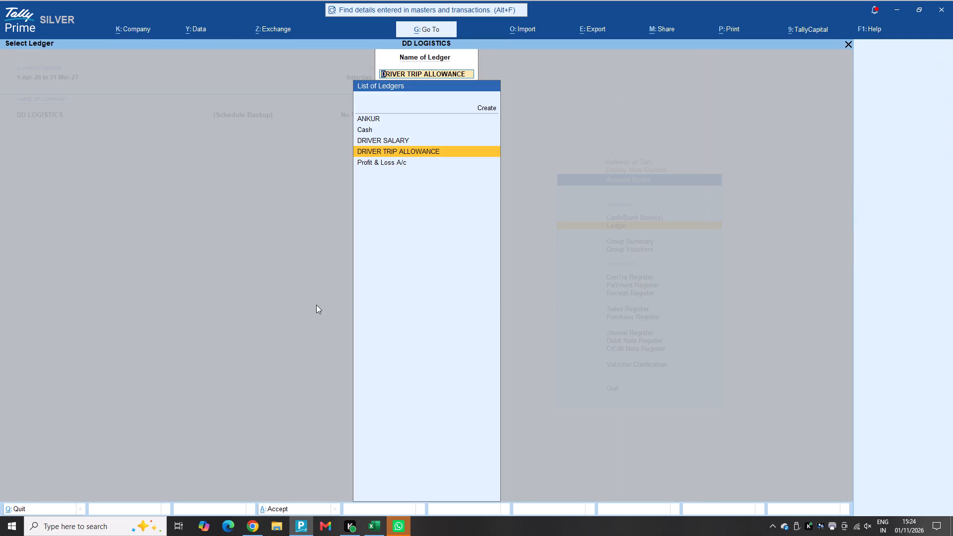
Create a ledger named DIESEL/CNG EXPENSES under Direct Expenses from the ledger selection list.
key(Up)
key(Up)
key(Up)
key(Up)
key(Return)
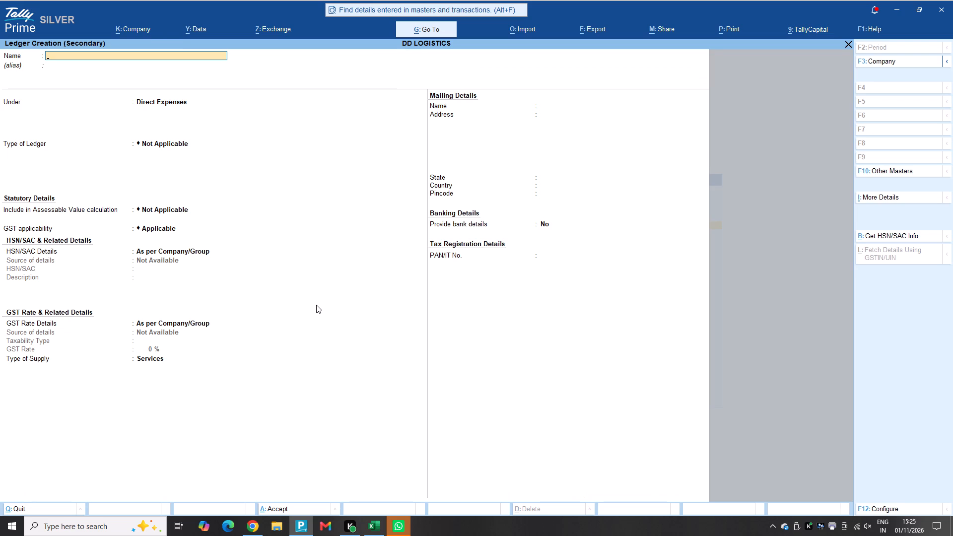
text(DI)
key(e)
text(SEL)
key(slash)
text(CN)
key(g)
key(space)
text(EXPENSES)
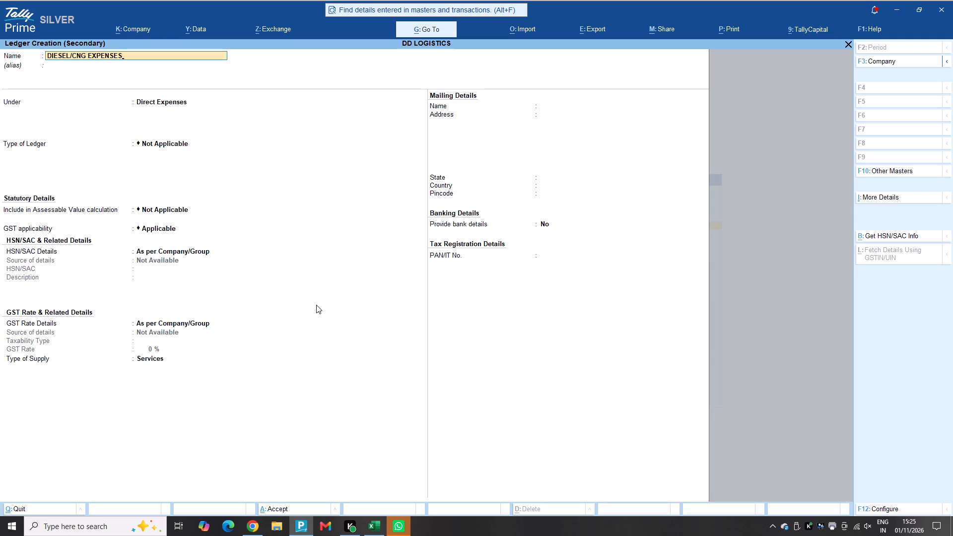
key(Return)
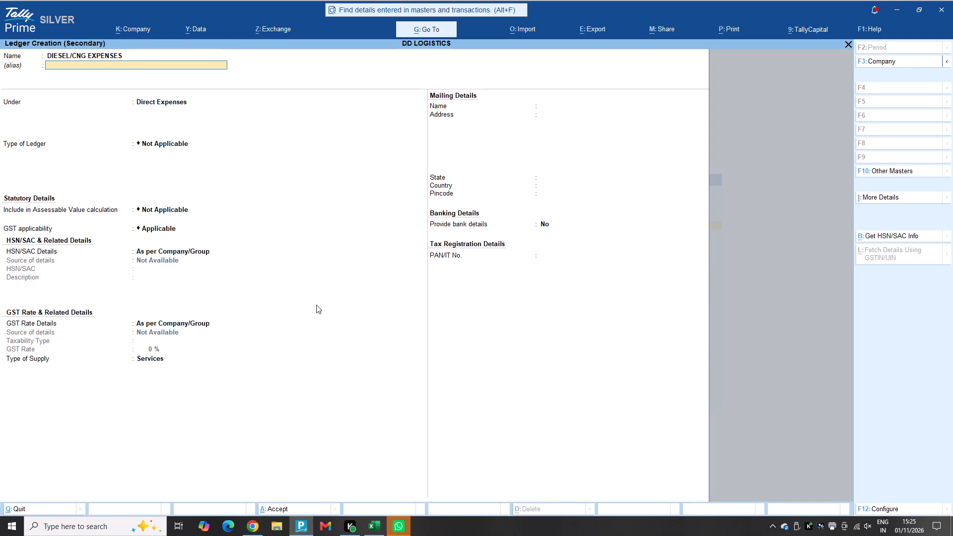
key(Return)
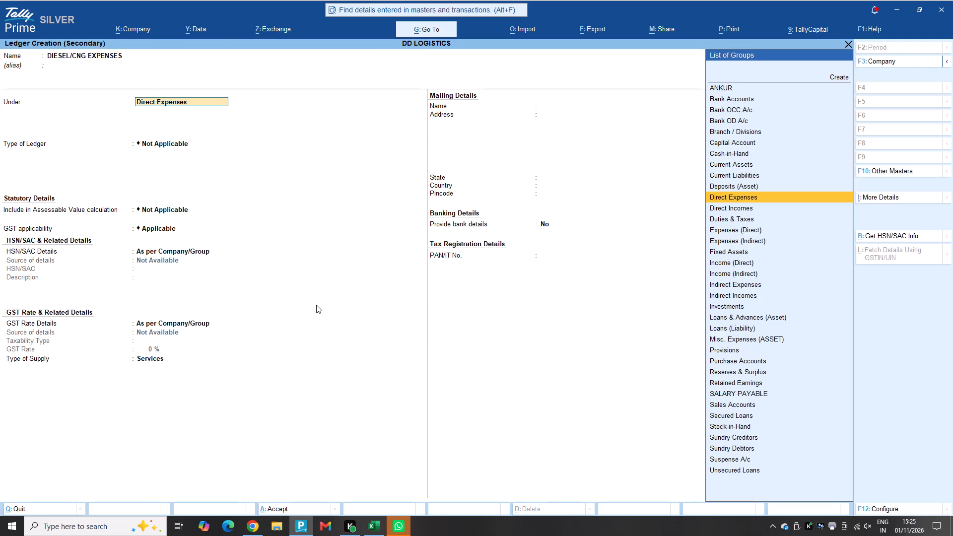
key(ctrl+a)
Create a ledger named TOLL EXPENSES under Direct Expenses from the ledger selection list.
key(Up)
key(Up)
key(Up)
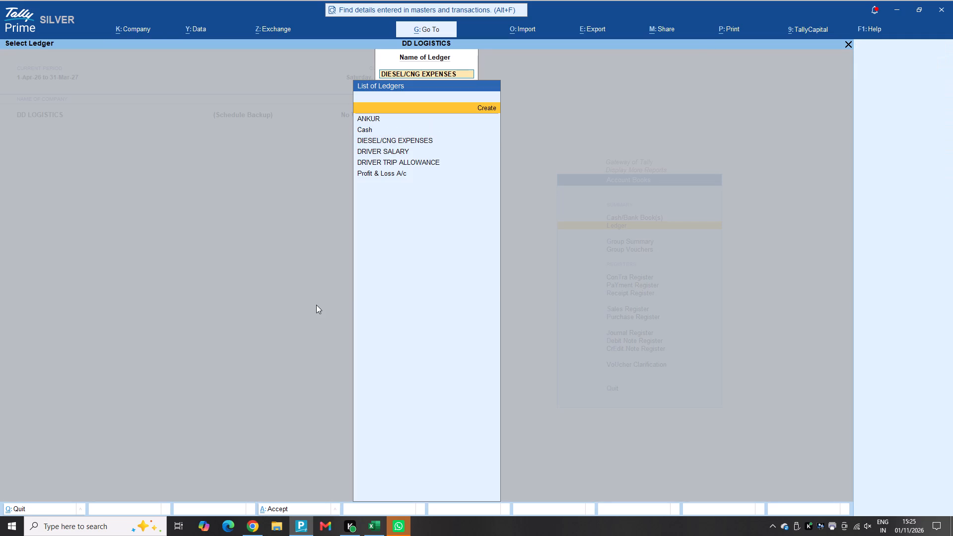
key(Return)
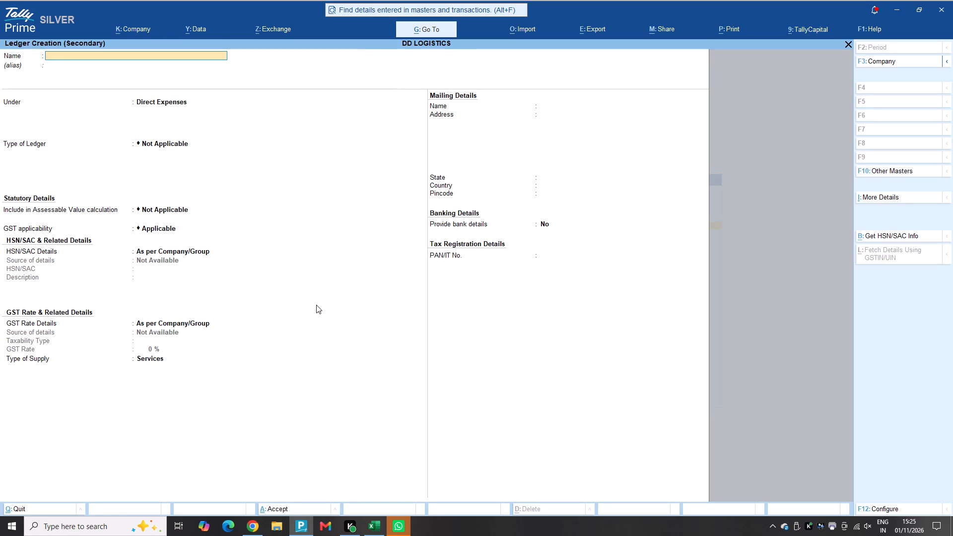
text(TOLL E)
key(x)
text(PENSES)
key(Return)
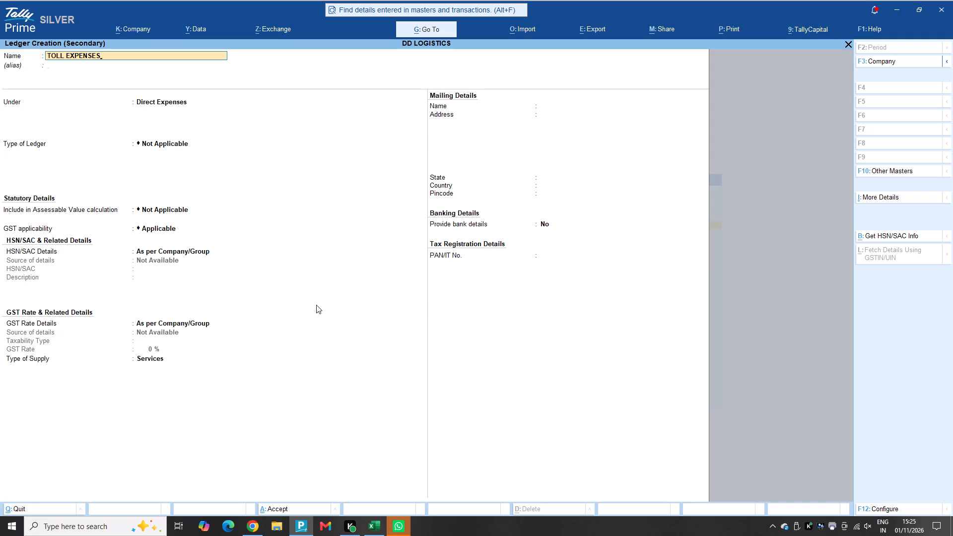
key(Return)
key(ctrl+a)
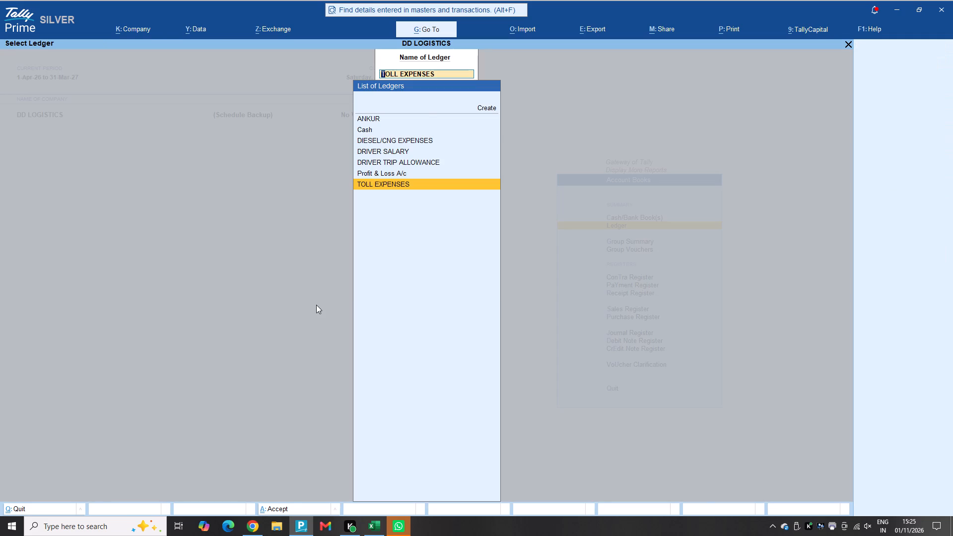
Create a ledger named FOOD EXPENSES under Direct Expenses from the ledger selection list.
key(alt+c)
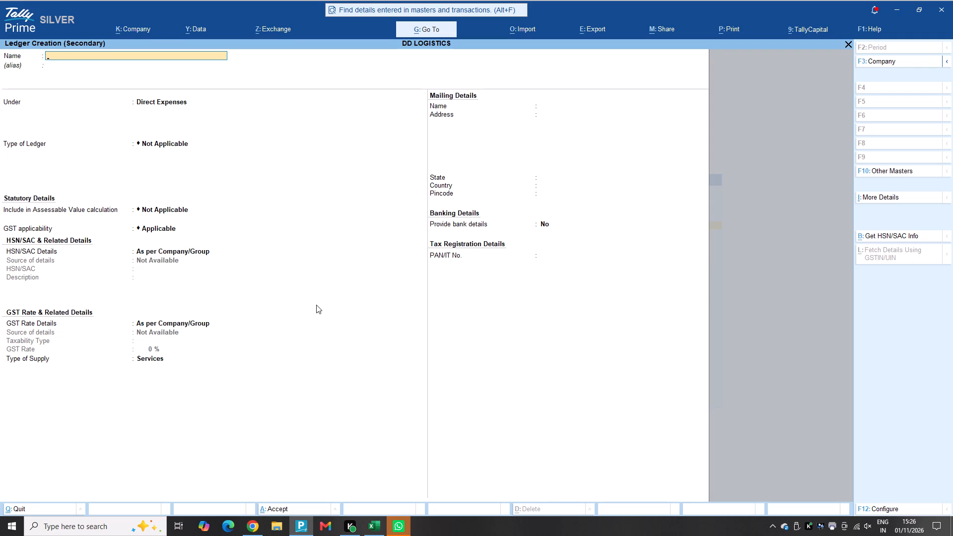
text(FF)
key(BackSpace)
text(OOD)
key(space)
text(EXPENSES)
key(Return)
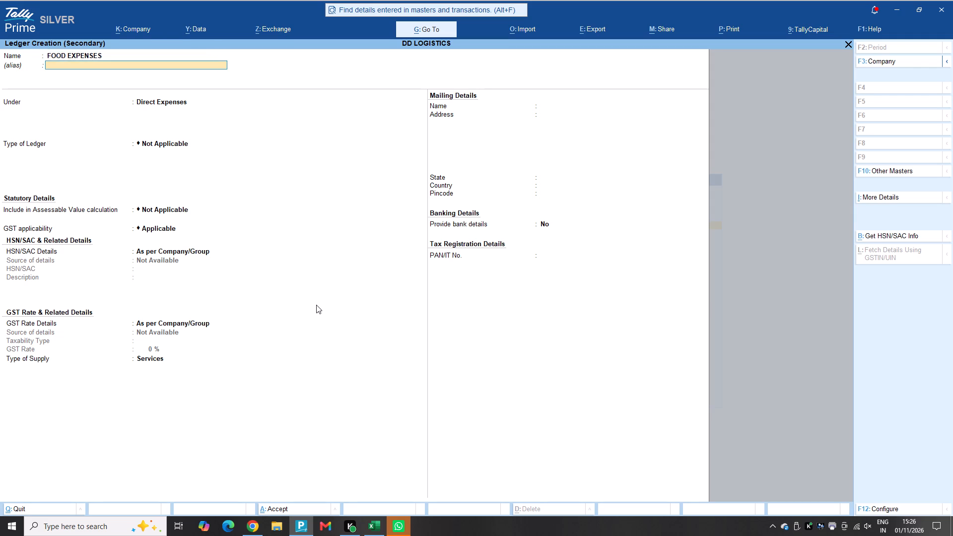
key(ctrl+a)
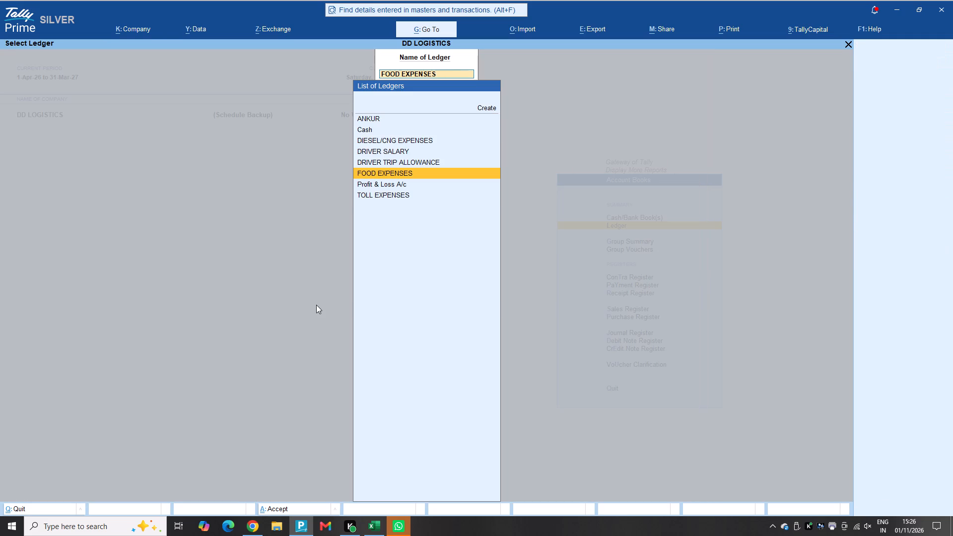
Create a ledger named PARKING EXPENSES under Direct Expenses from the ledger selection list.
key(alt+c)
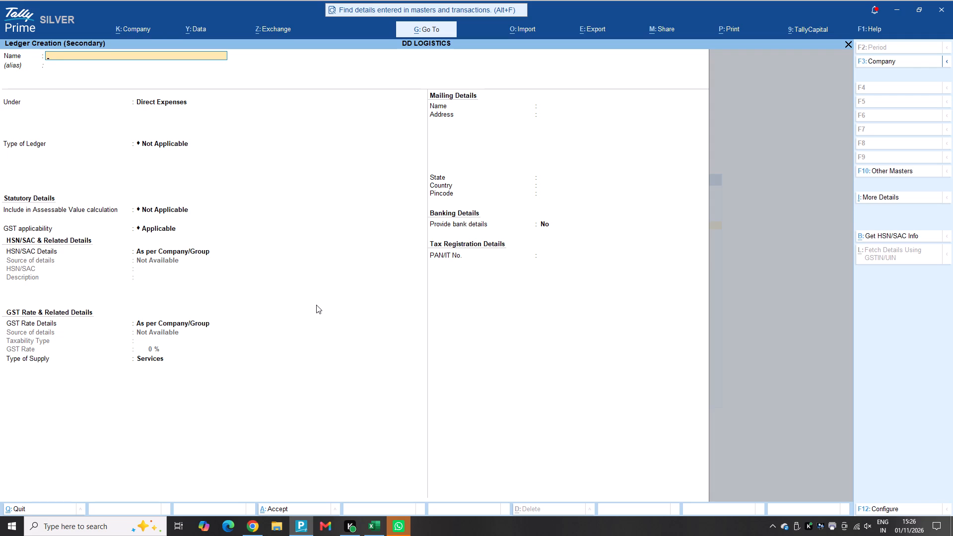
text(PARKING)
key(space)
text(EXPENSES)
key(Return)
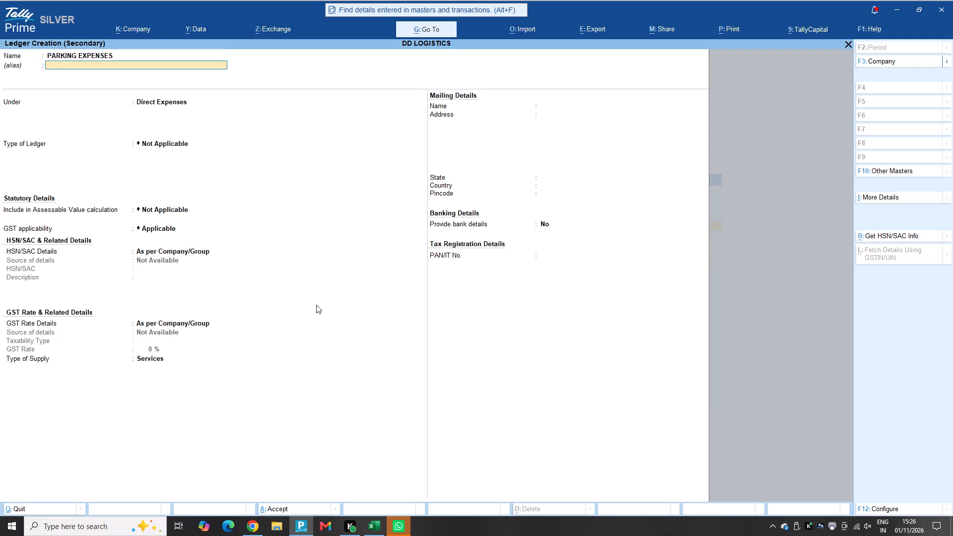
key(ctrl+a)
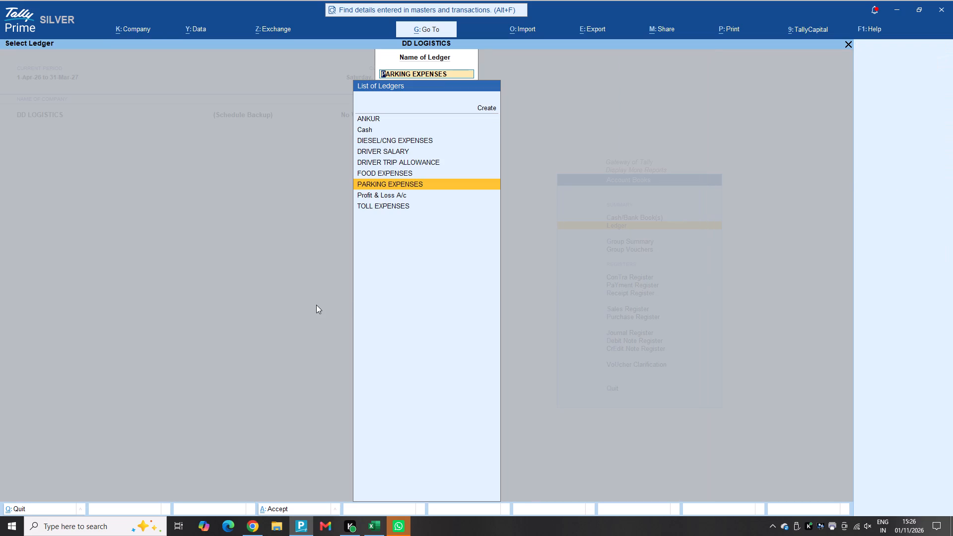
Create a ledger named DRIVER FINE RECOVERY under Direct Expenses from the ledger selection list.
key(alt+c)
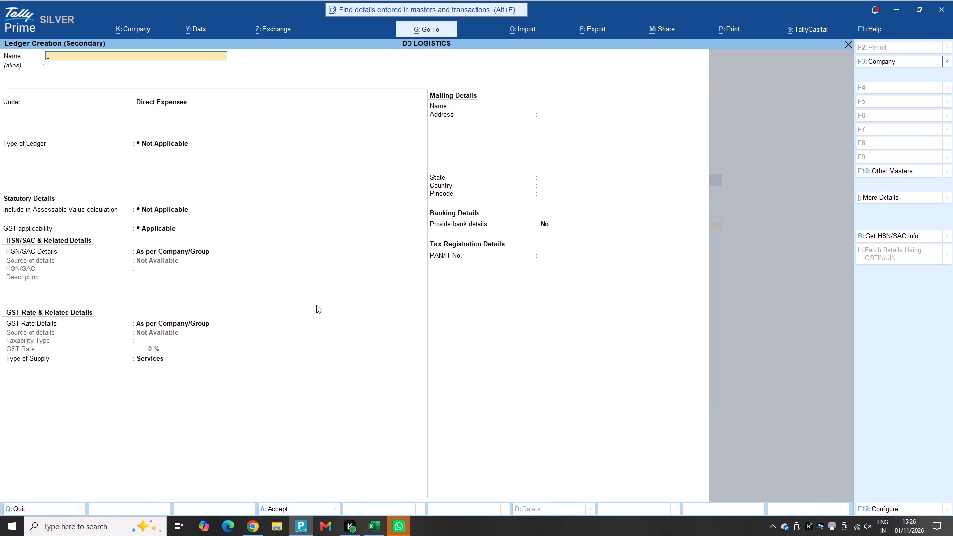
text(DRIVER)
key(space)
text(FINE)
key(space)
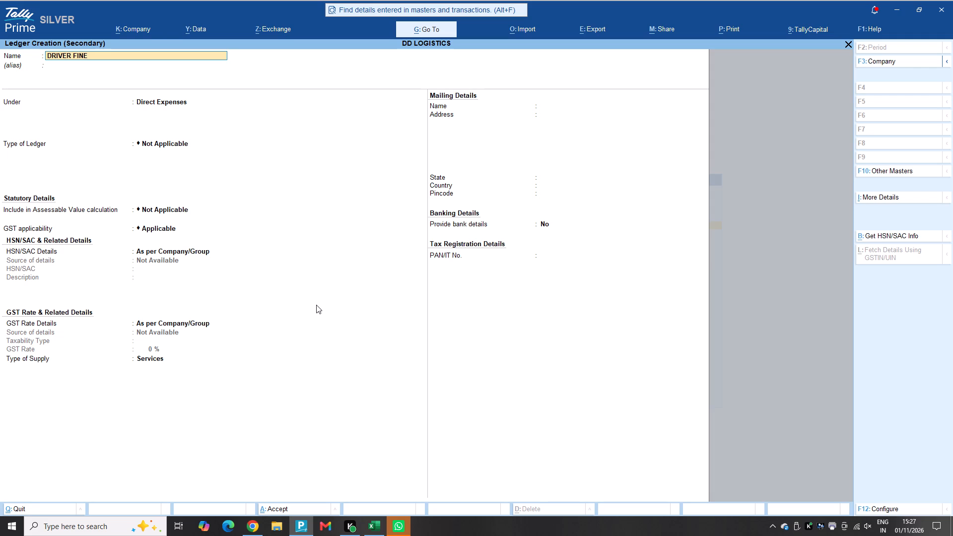
key(r)
key(e)
text(COVET)
key(BackSpace)
text(RY)
key(Return)
key(ctrl+a)
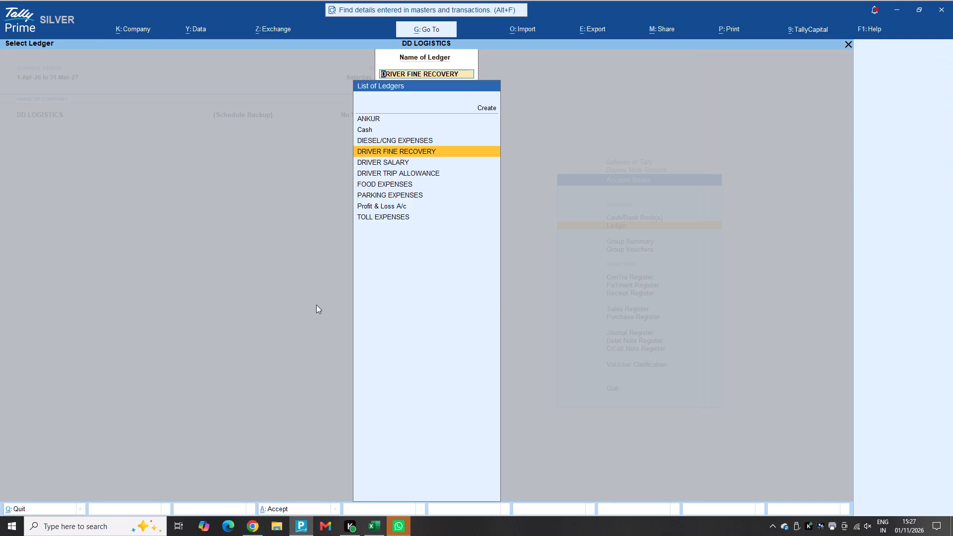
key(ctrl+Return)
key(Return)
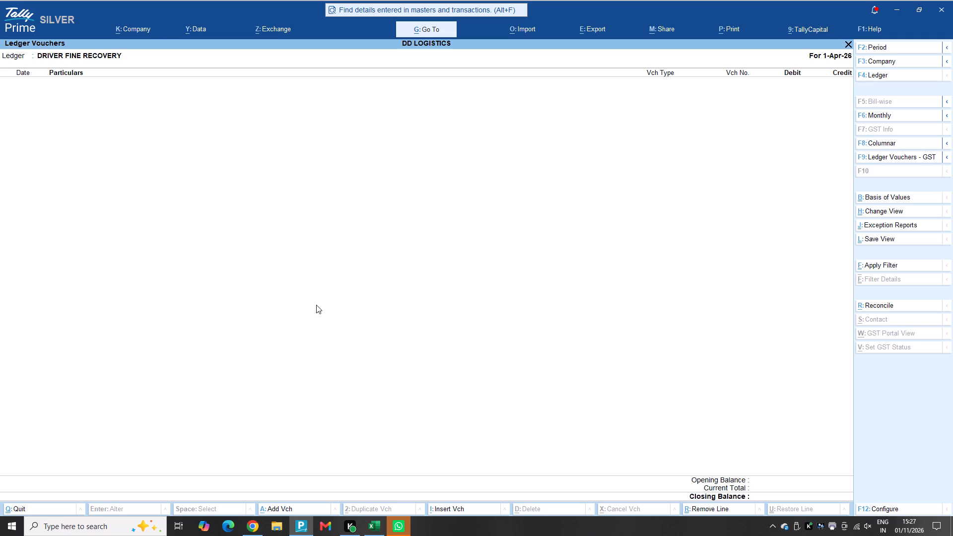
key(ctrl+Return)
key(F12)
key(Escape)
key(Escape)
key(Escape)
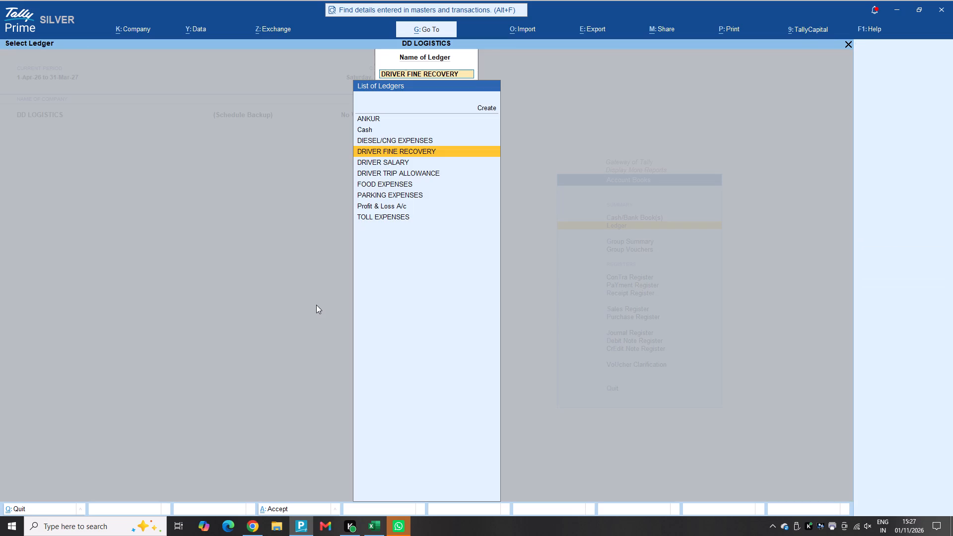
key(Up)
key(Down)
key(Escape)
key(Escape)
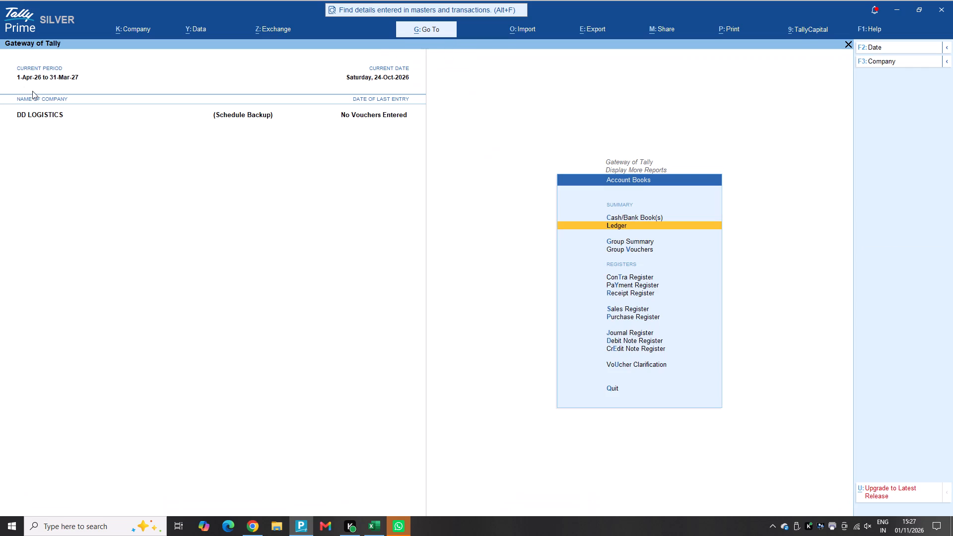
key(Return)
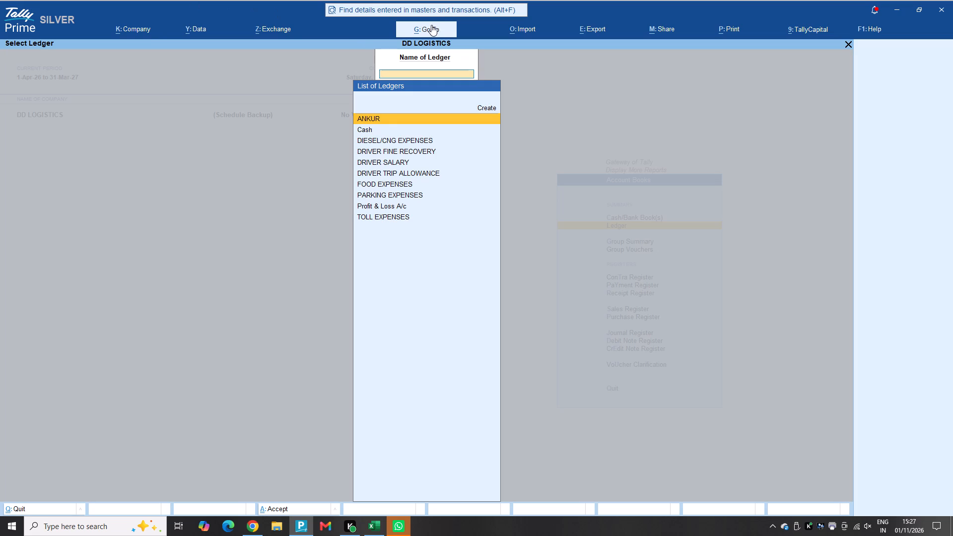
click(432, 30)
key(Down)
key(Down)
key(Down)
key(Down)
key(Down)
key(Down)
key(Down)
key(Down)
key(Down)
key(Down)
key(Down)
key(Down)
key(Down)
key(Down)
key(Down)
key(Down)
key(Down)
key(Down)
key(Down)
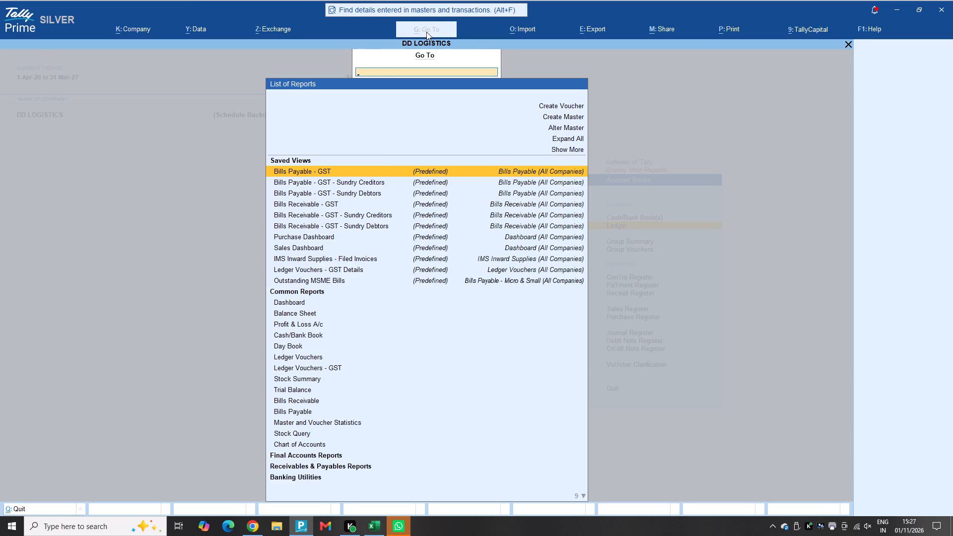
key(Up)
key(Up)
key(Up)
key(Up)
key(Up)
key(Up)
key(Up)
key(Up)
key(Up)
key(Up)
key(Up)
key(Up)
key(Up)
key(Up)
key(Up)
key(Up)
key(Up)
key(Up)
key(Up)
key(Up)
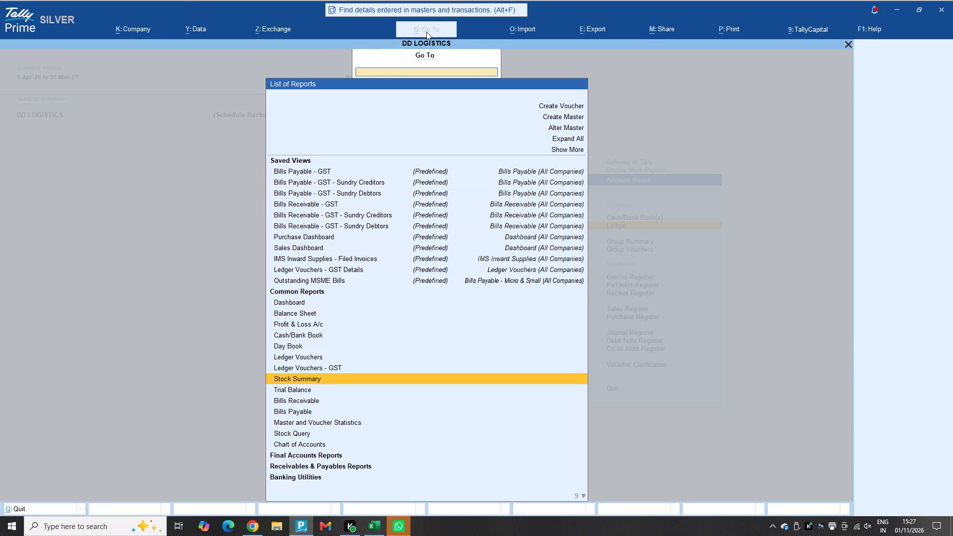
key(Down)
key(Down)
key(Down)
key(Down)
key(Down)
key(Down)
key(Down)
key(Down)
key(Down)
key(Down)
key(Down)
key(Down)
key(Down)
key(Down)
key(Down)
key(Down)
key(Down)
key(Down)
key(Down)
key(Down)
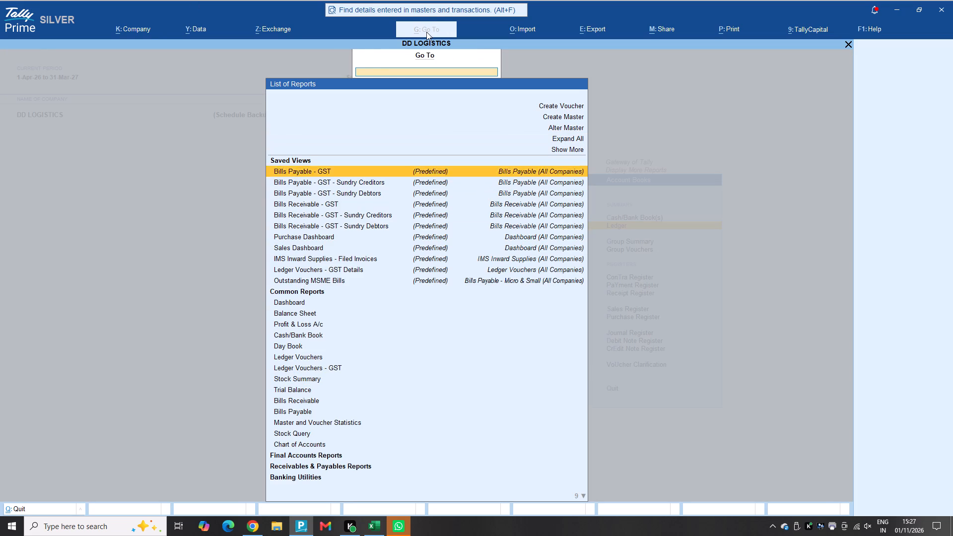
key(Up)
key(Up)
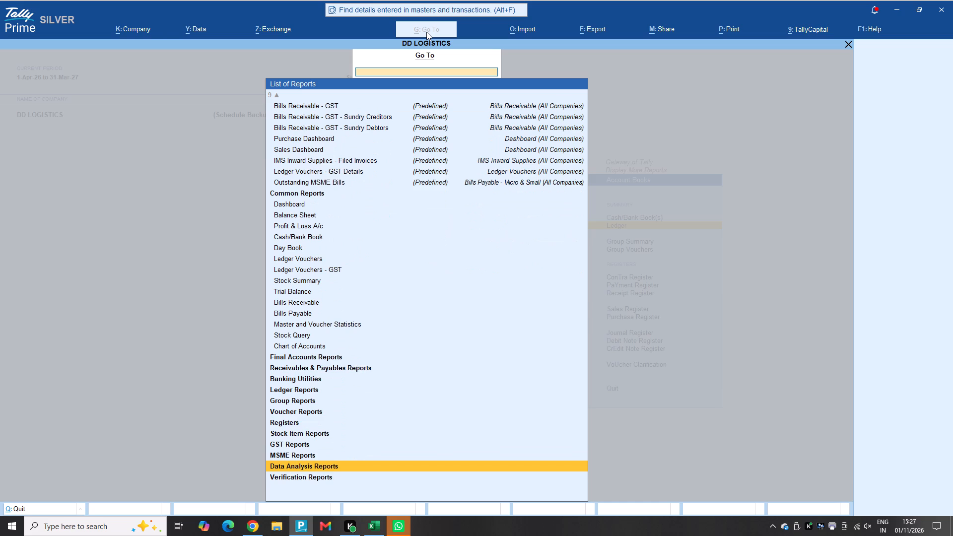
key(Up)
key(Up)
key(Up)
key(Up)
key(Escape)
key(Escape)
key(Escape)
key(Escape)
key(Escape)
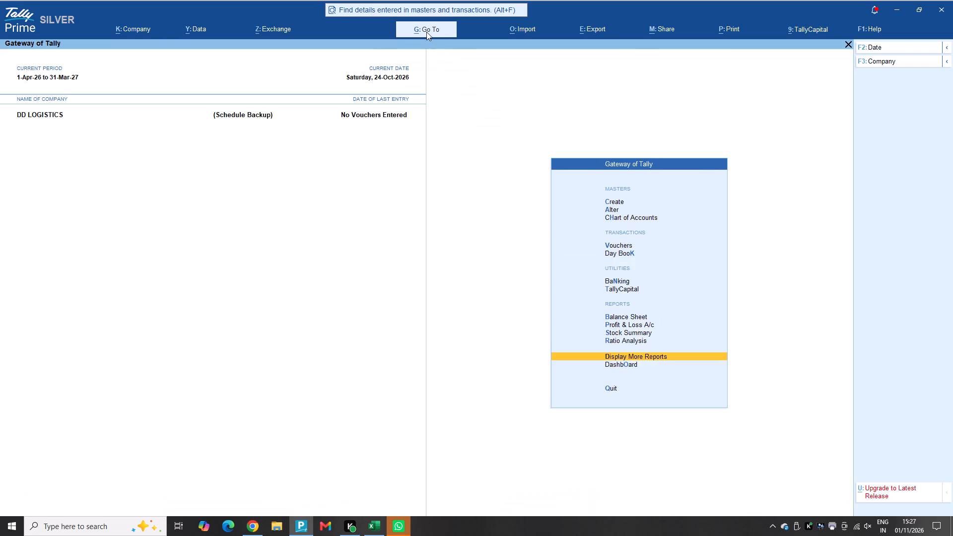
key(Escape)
Open the Chart of Accounts report for the Ledgers master.
click(426, 32)
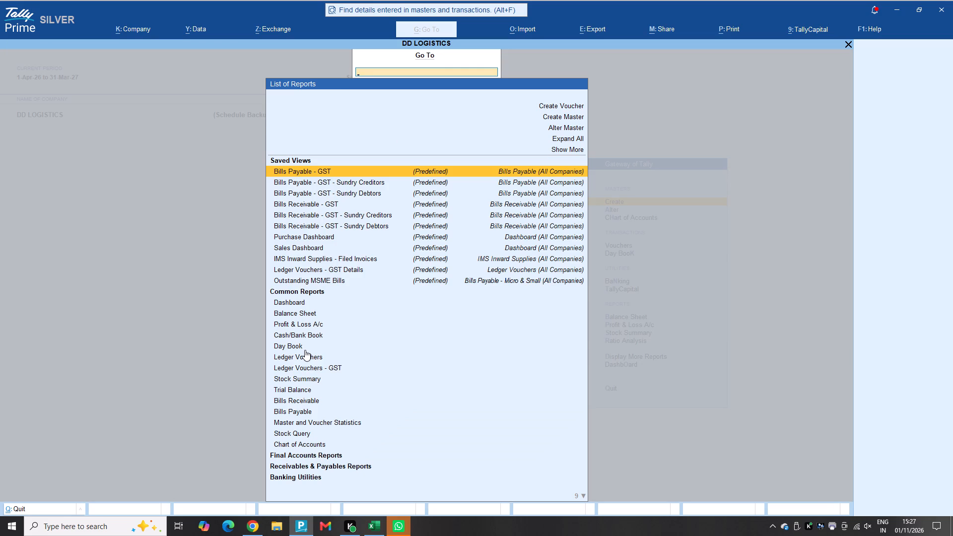
click(286, 446)
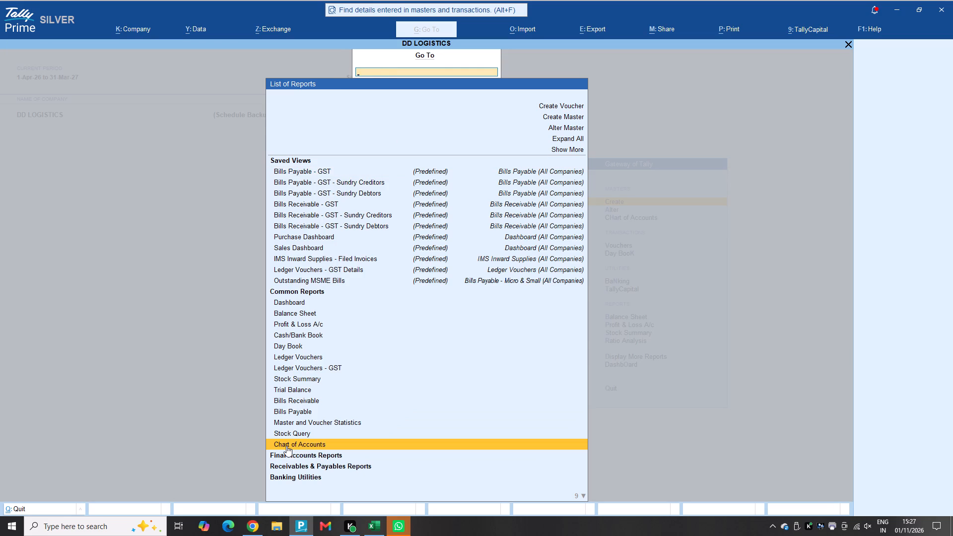
key(Return)
key(Down)
key(Up)
key(Return)
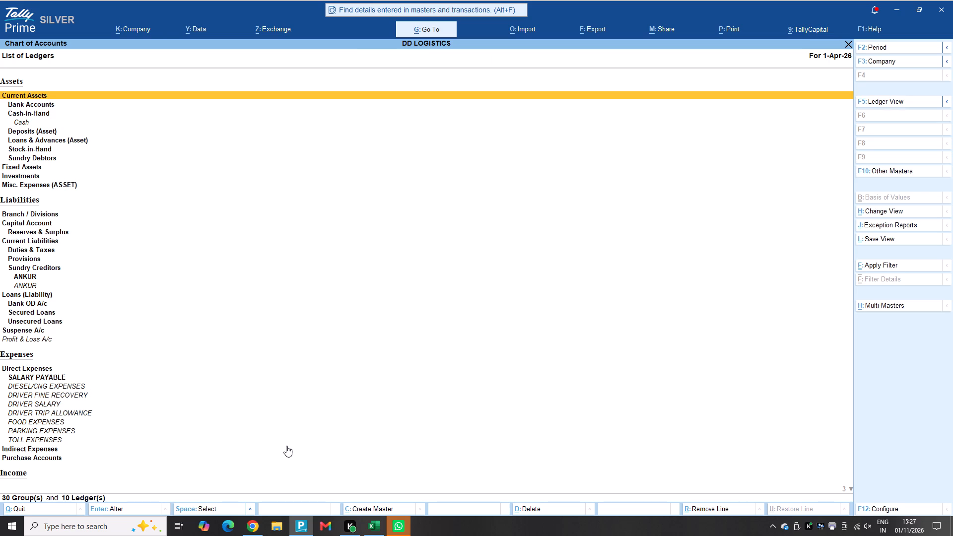
Change the group of the DRIVER FINE RECOVERY ledger to Indirect Incomes, save it and return to the Gateway of Tally.
key(Down)
key(Down)
key(Down)
key(Down)
key(Down)
key(Down)
key(Down)
key(Down)
key(Down)
key(Down)
key(Down)
key(Down)
key(Down)
key(Down)
key(Down)
key(Down)
key(Down)
key(Down)
key(Down)
key(Down)
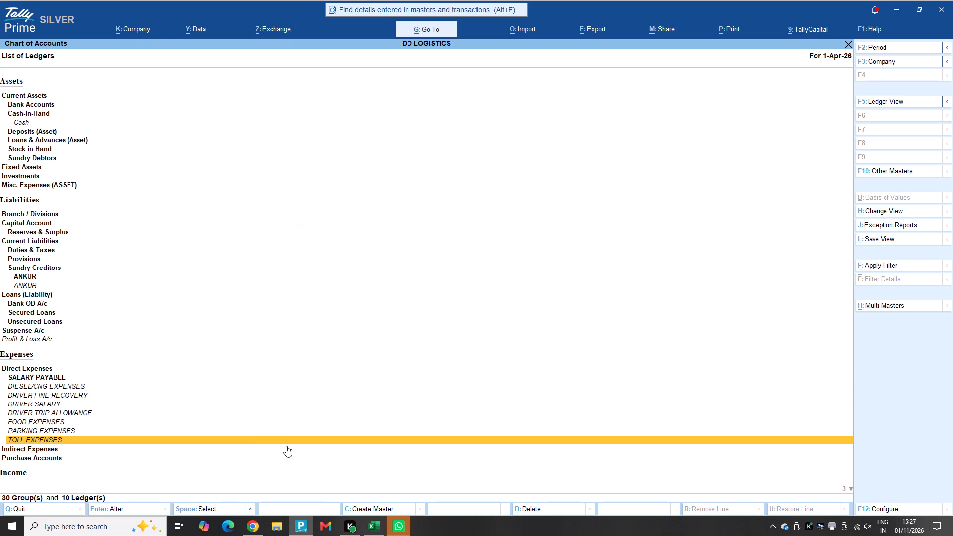
key(Up)
key(Up)
key(Up)
key(Up)
key(Up)
key(Return)
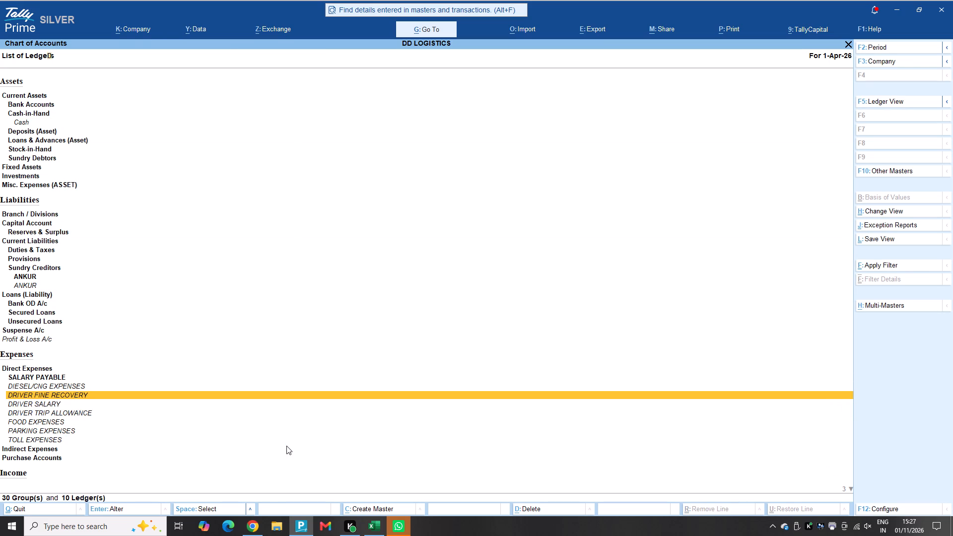
key(Down)
key(Down)
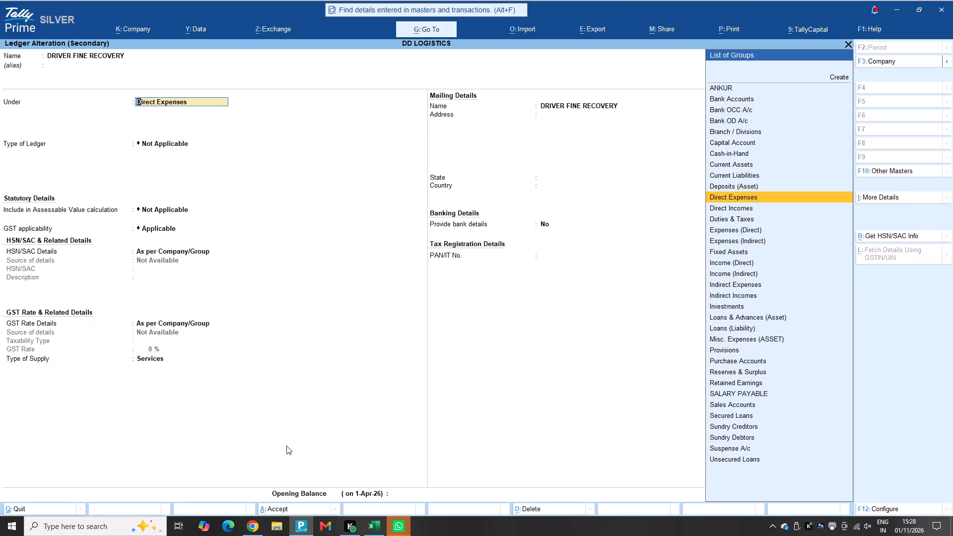
text(IN)
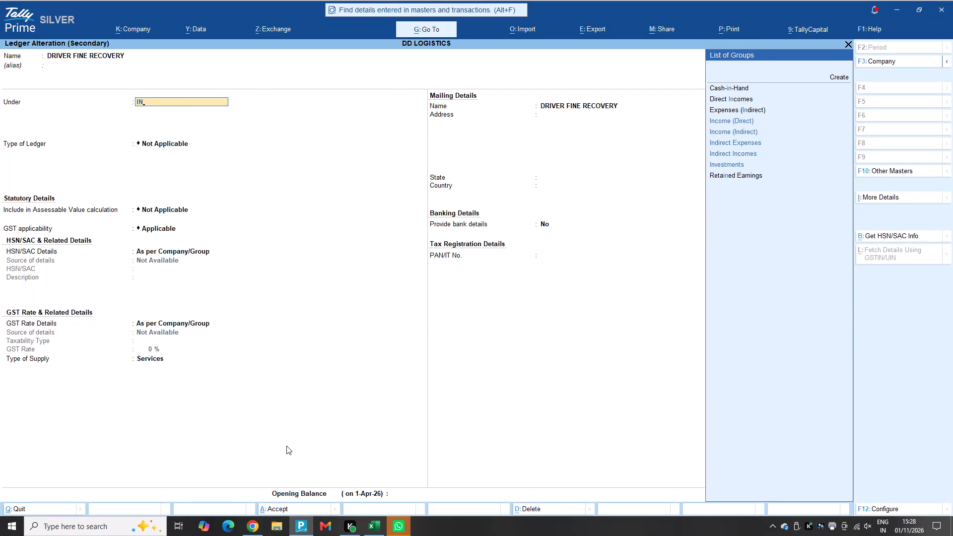
key(Down)
key(Down)
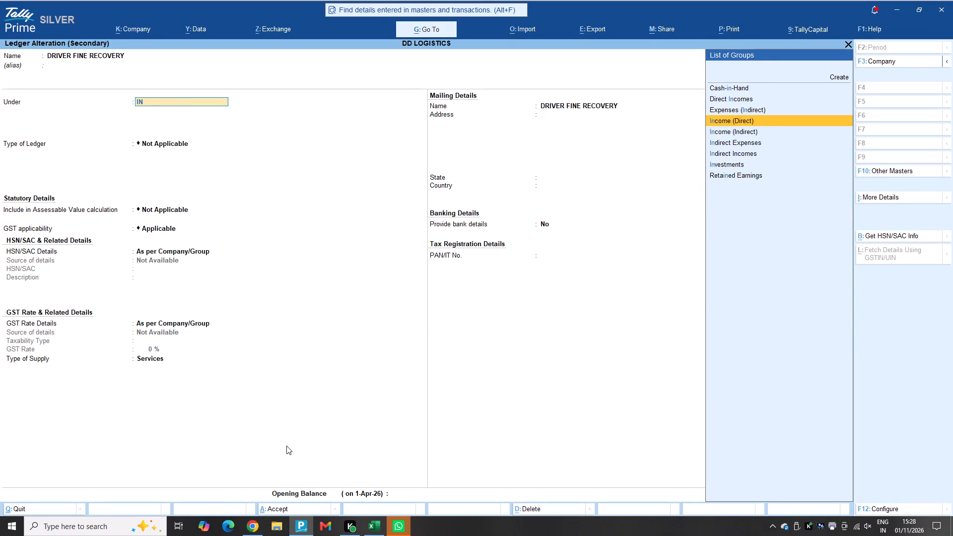
key(Down)
key(Down)
key(Up)
key(Up)
key(Up)
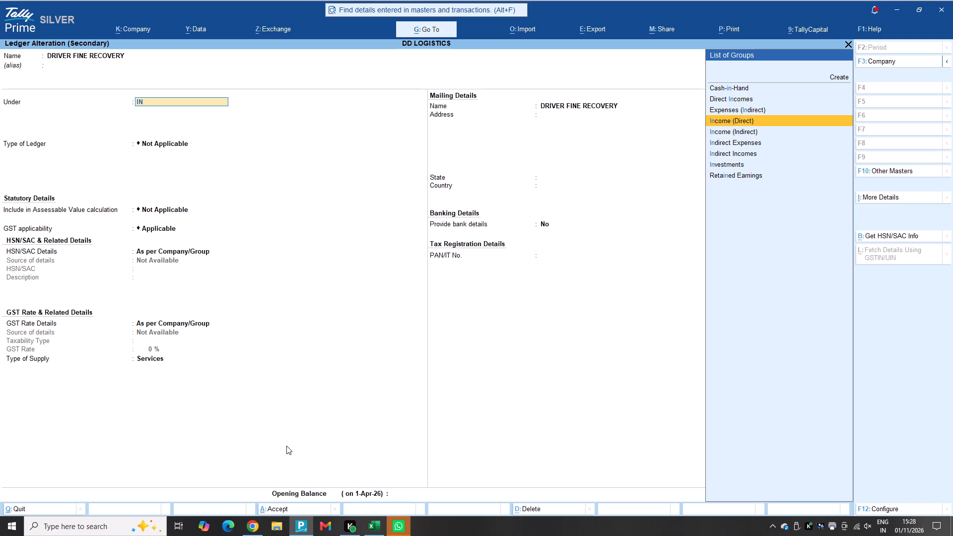
key(Down)
key(Return)
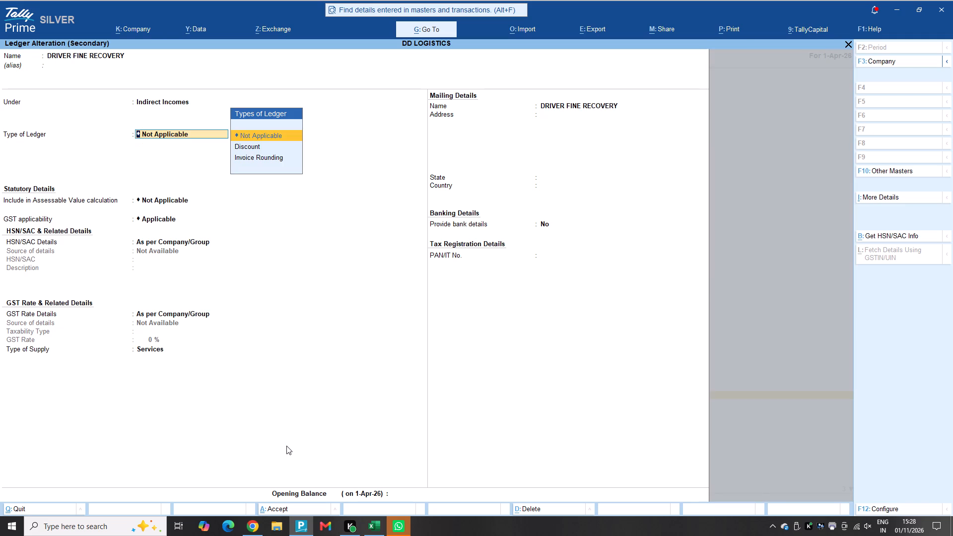
key(a)
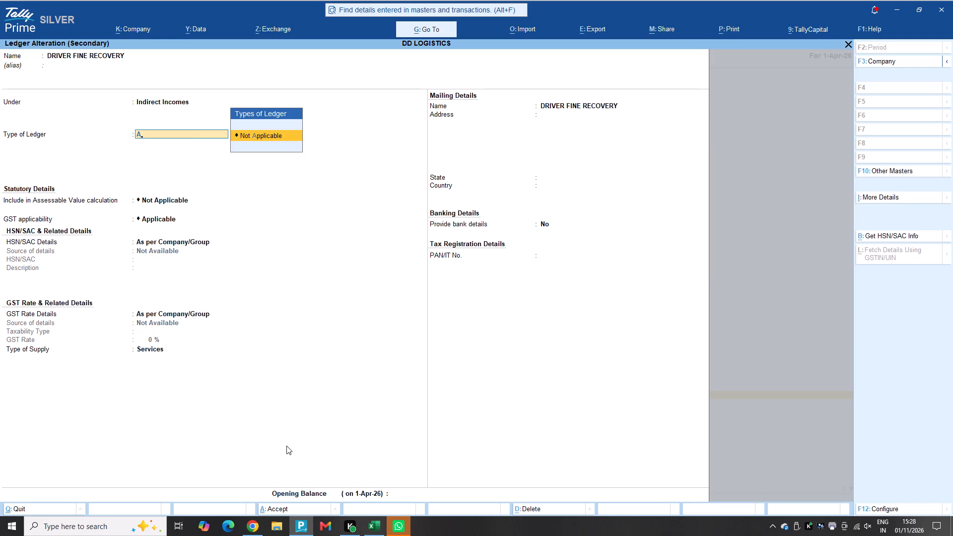
key(BackSpace)
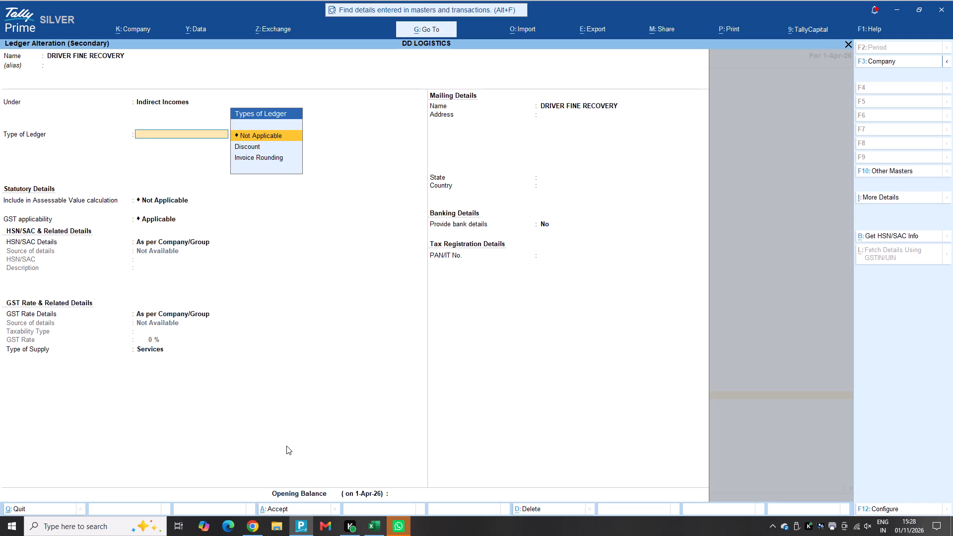
key(Return)
key(ctrl+a)
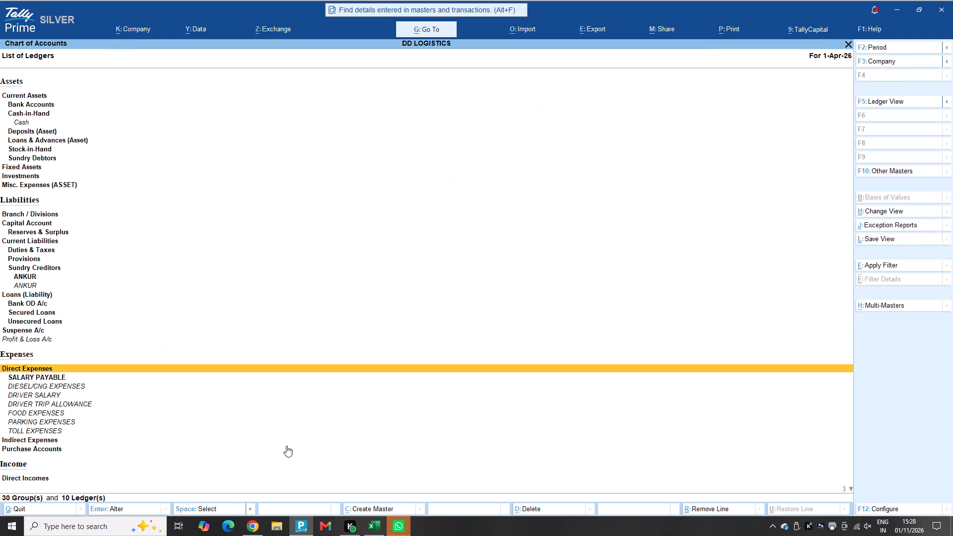
key(Escape)
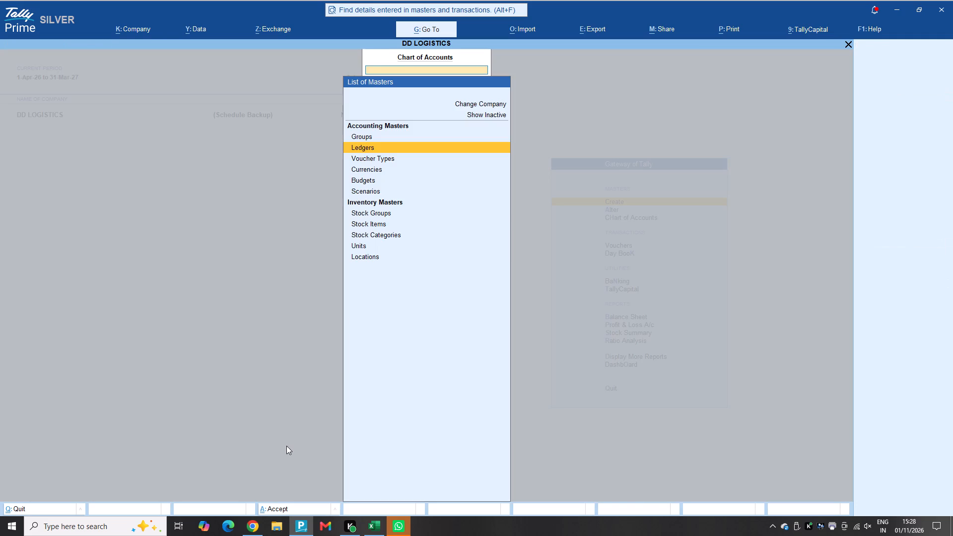
key(Escape)
key(Escape)
key(Escape)
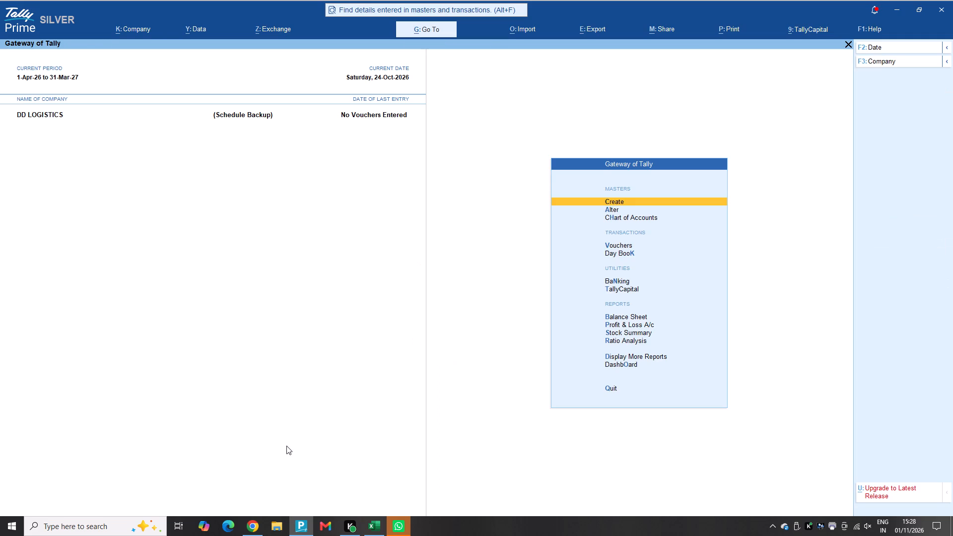
Start creating a new ledger from the ledger selection list in Account Books.
text(DAL)
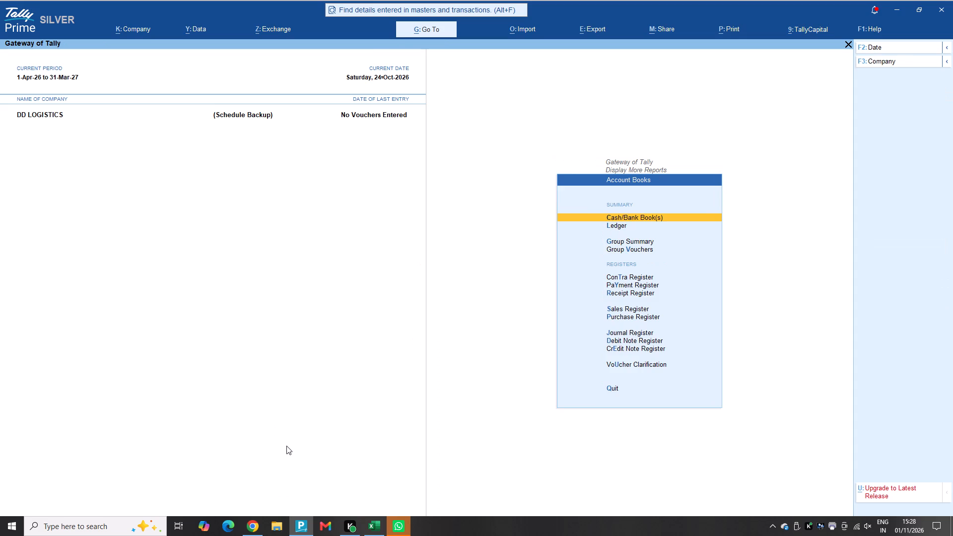
key(alt+c)
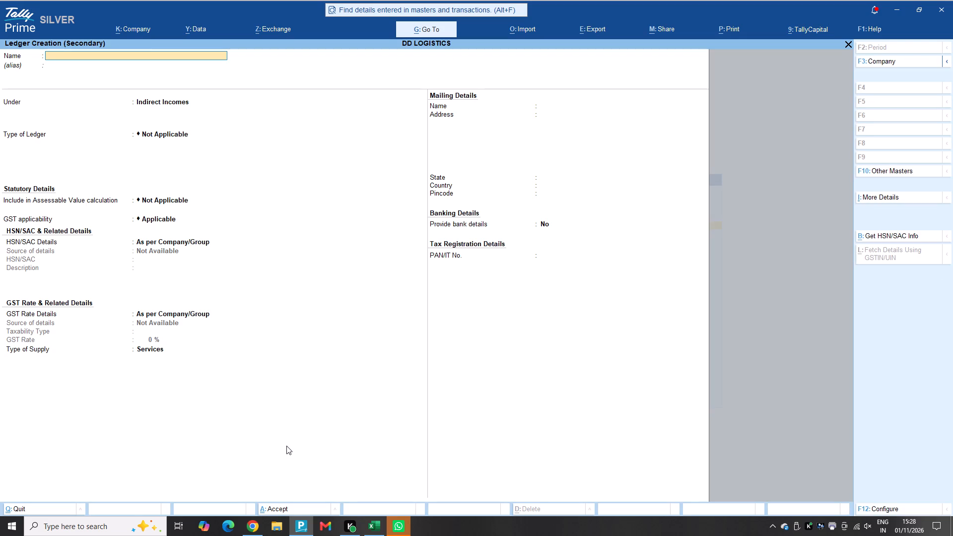
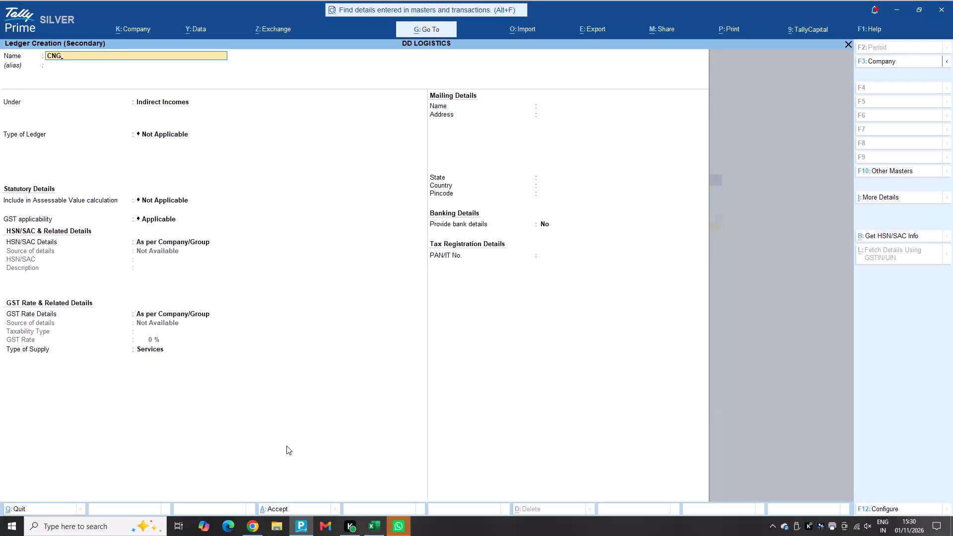
Name the new ledger CNG/FUEL RECOVERY, keep it under Indirect Incomes, and save it.
key(slash)
text(FUEL RECOE)
key(BackSpace)
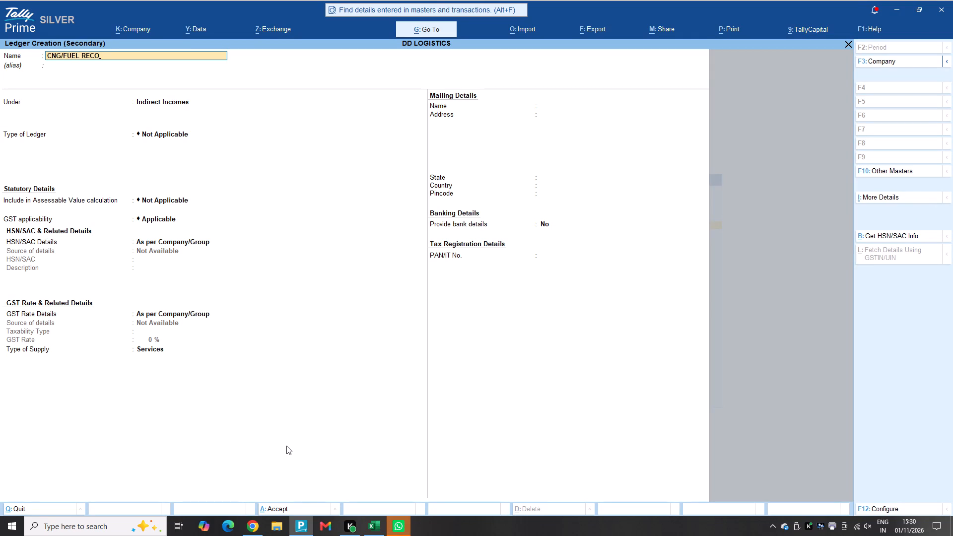
text(VERY)
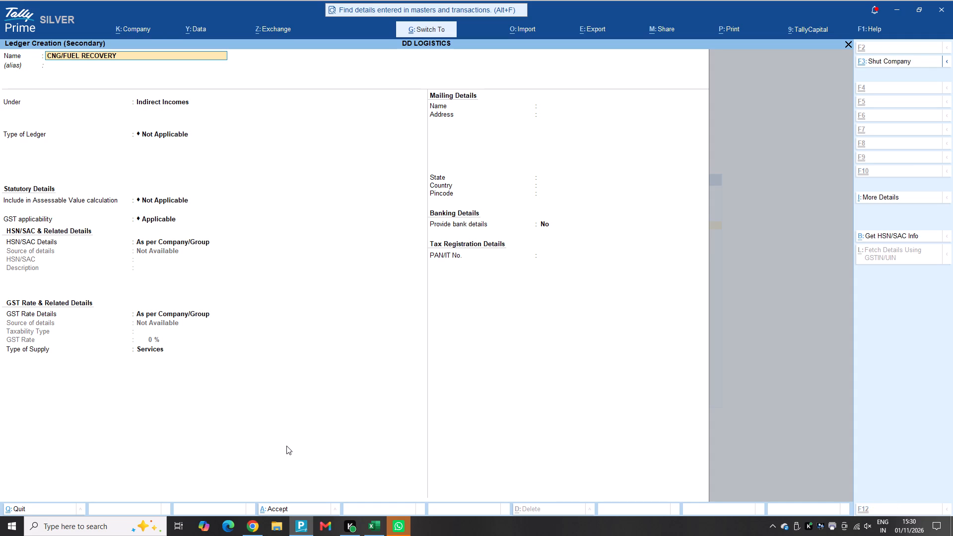
key(ctrl+a)
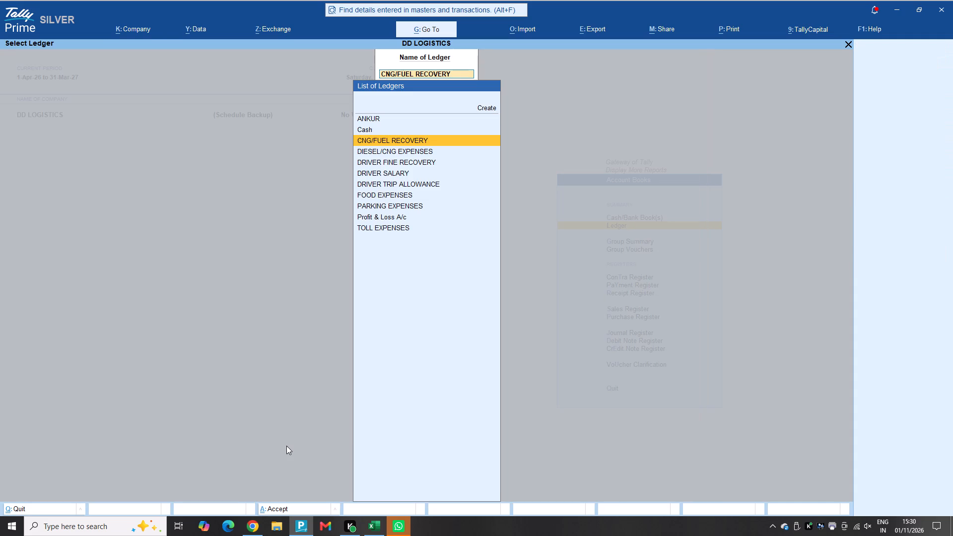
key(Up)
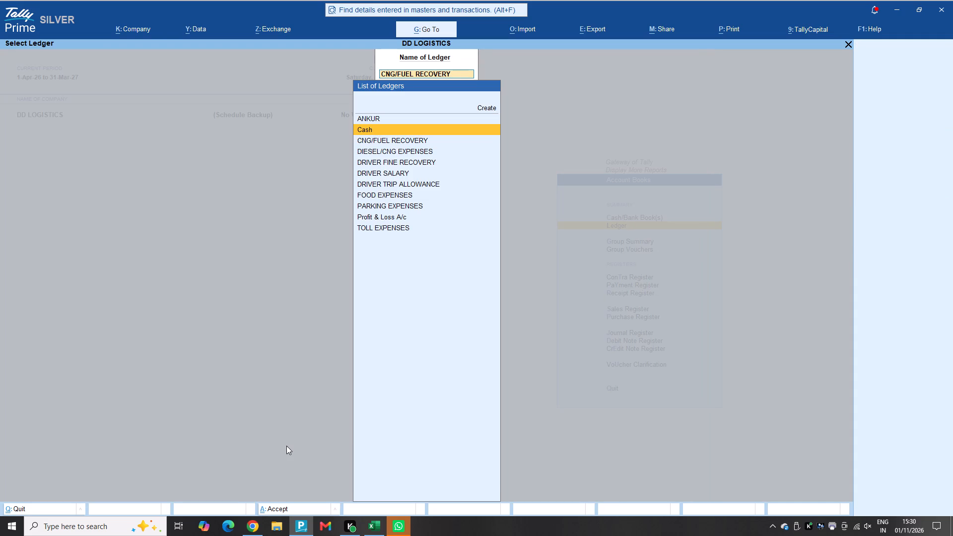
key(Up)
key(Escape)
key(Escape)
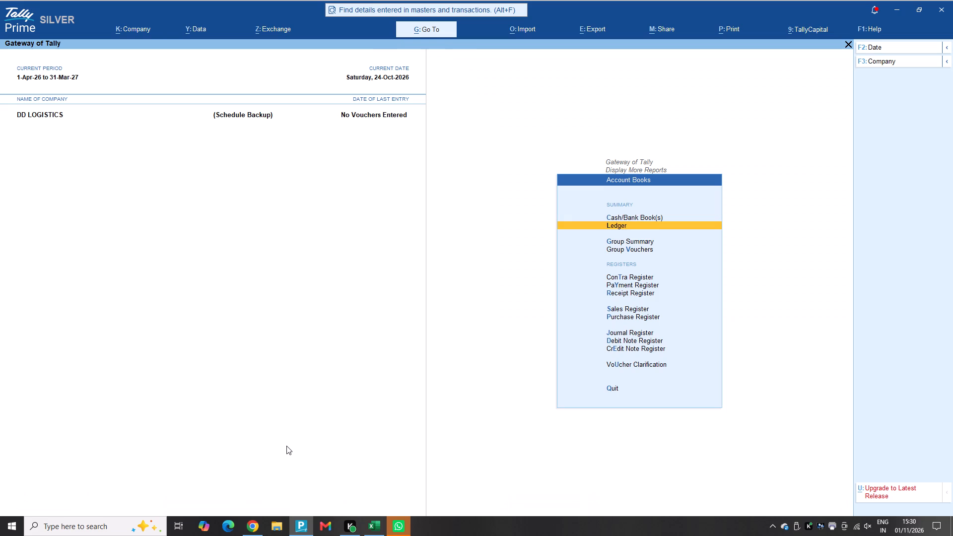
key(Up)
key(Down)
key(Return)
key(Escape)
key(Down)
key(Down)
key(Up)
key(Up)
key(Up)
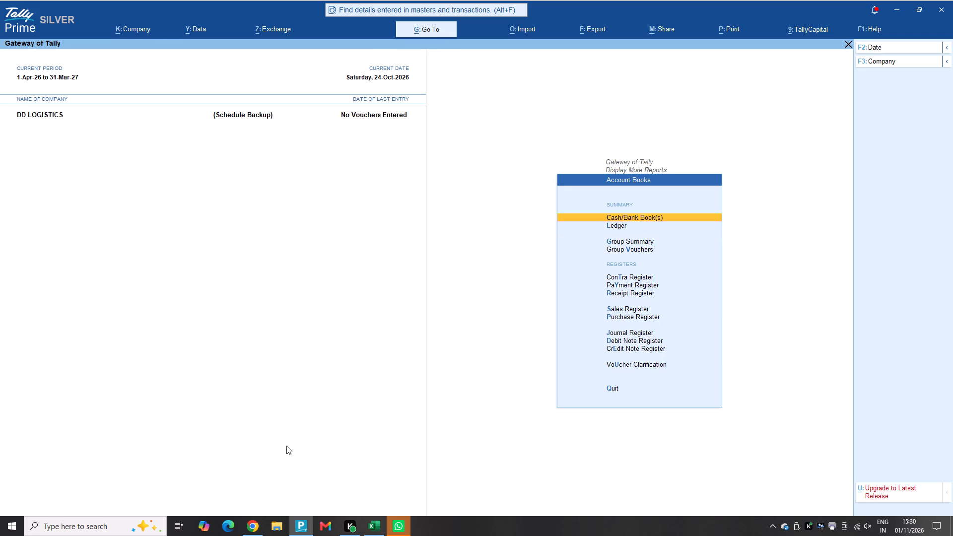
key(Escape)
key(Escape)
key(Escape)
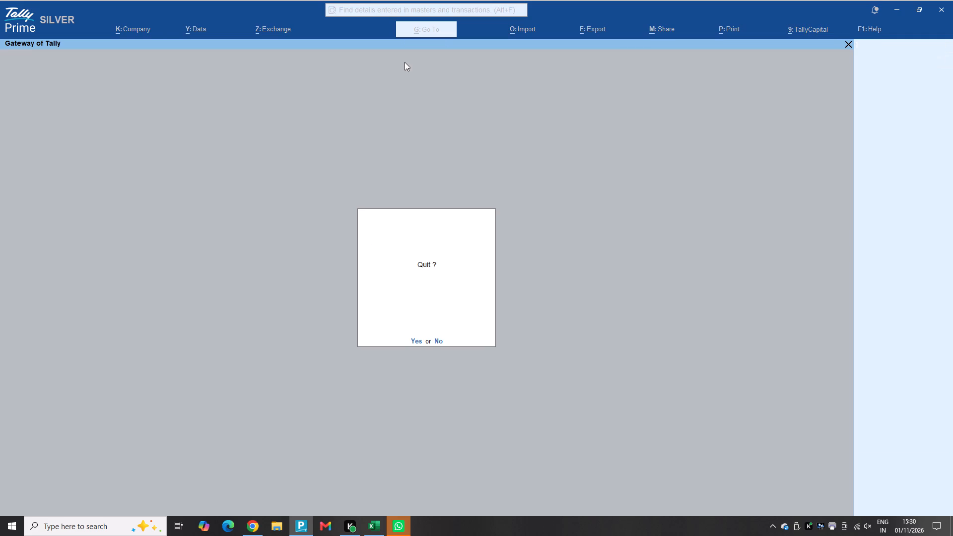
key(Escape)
Open the Chart of Accounts report for the Ledgers master.
click(436, 33)
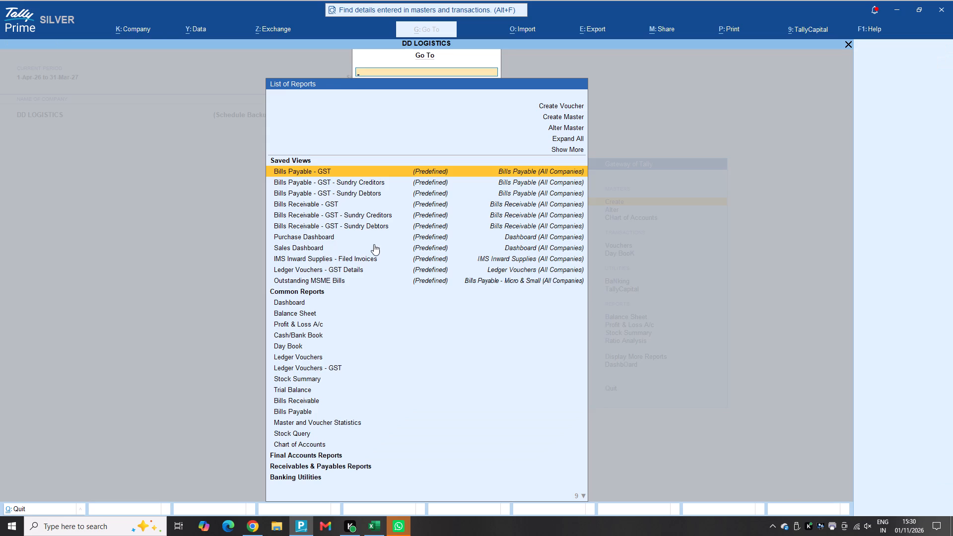
key(c)
key(Down)
key(Down)
key(Down)
key(Down)
key(Down)
key(Down)
key(Down)
key(Down)
key(Down)
key(Down)
key(Down)
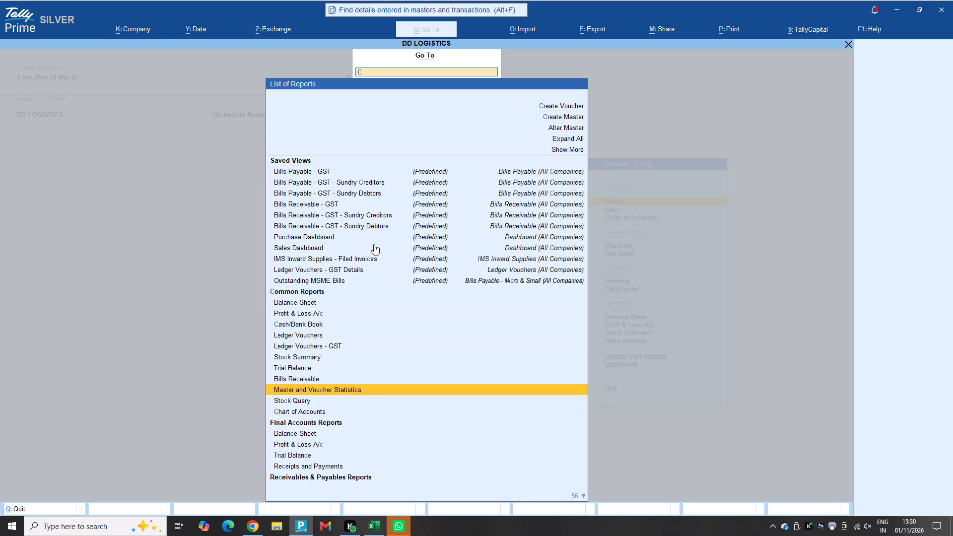
key(Down)
key(Return)
key(Down)
key(Down)
key(Down)
key(Up)
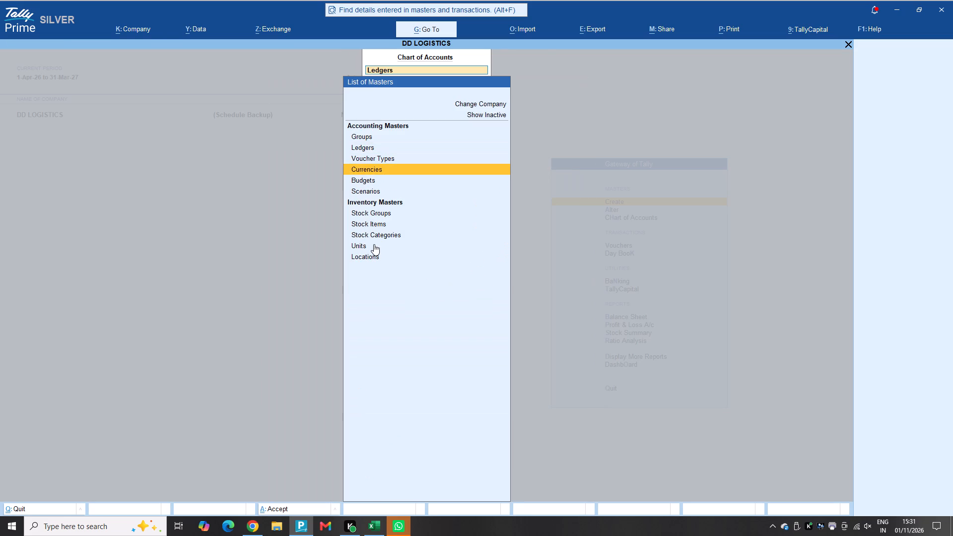
key(Up)
key(Up)
key(Return)
Set the opening balance of the ANKUR ledger under Sundry Creditors to 9,860 Cr, save it and return to the Gateway of Tally.
key(Down)
key(Down)
key(Down)
key(Down)
key(Down)
key(Down)
key(Down)
key(Down)
key(Down)
key(Down)
key(Down)
key(Down)
key(Down)
key(Down)
key(Down)
key(Down)
key(Down)
key(Down)
key(Down)
key(Down)
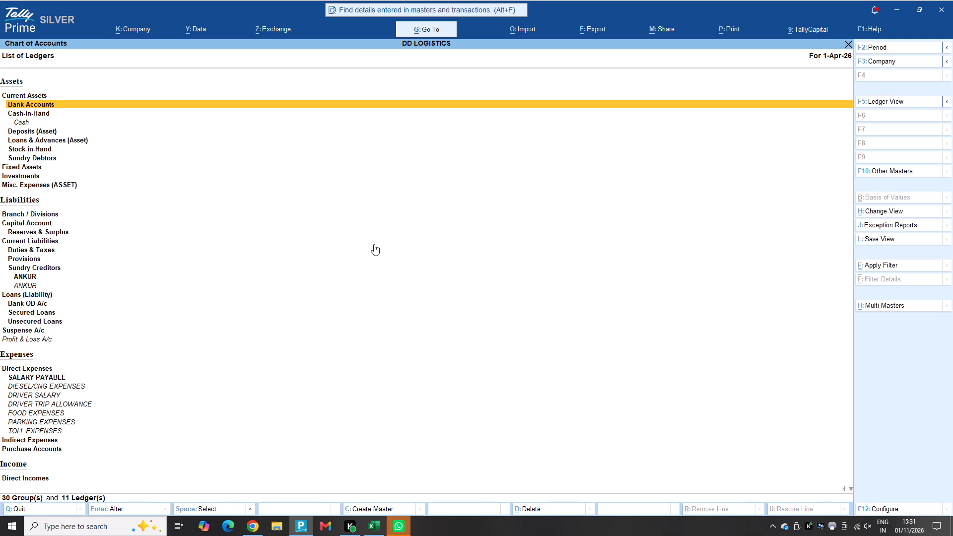
key(Up)
key(Down)
key(Down)
key(Down)
key(Down)
key(Down)
key(Down)
key(Down)
key(Down)
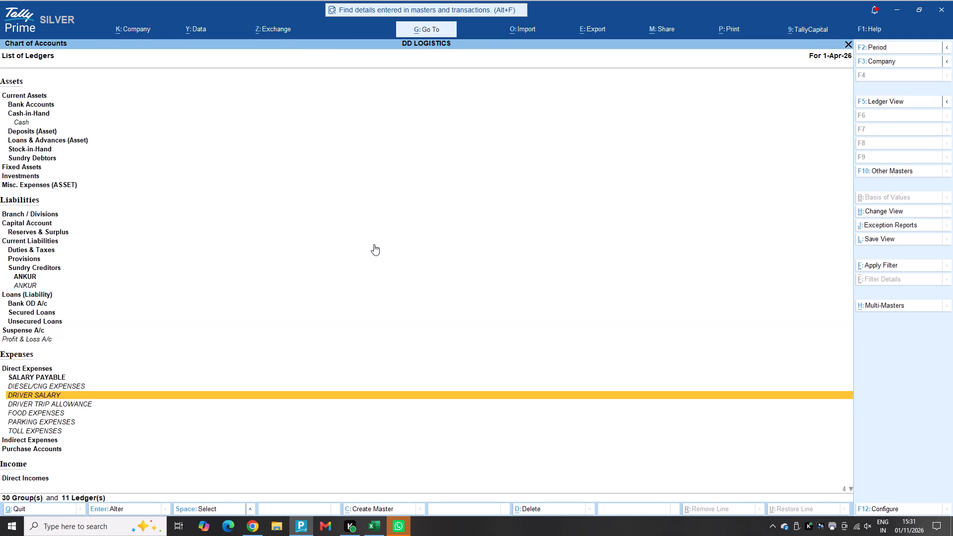
key(Up)
key(Up)
key(Up)
key(Up)
key(Up)
key(Up)
key(Up)
key(Up)
key(Up)
key(Up)
key(Up)
key(Up)
key(Up)
key(Up)
key(Up)
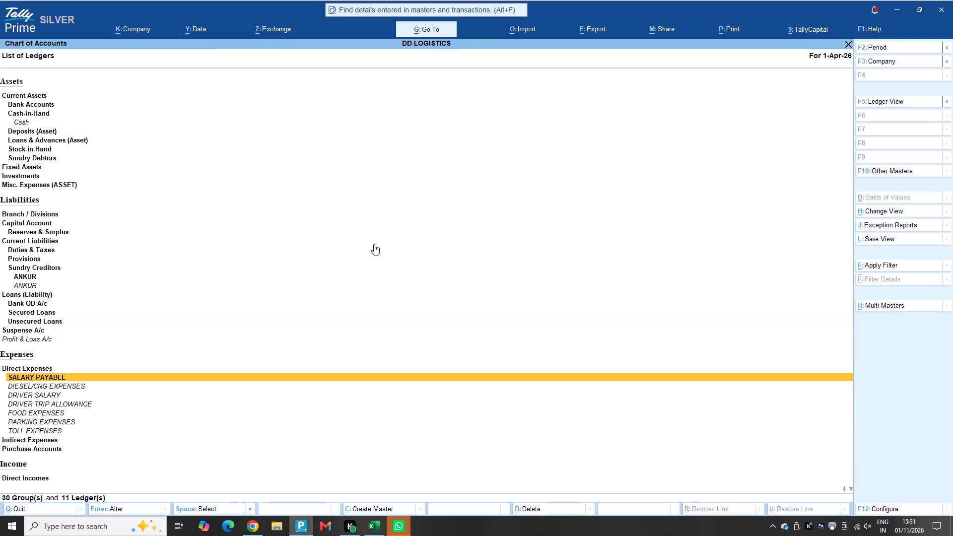
key(Up)
key(Up)
key(Up)
key(Up)
key(Up)
key(Up)
key(Up)
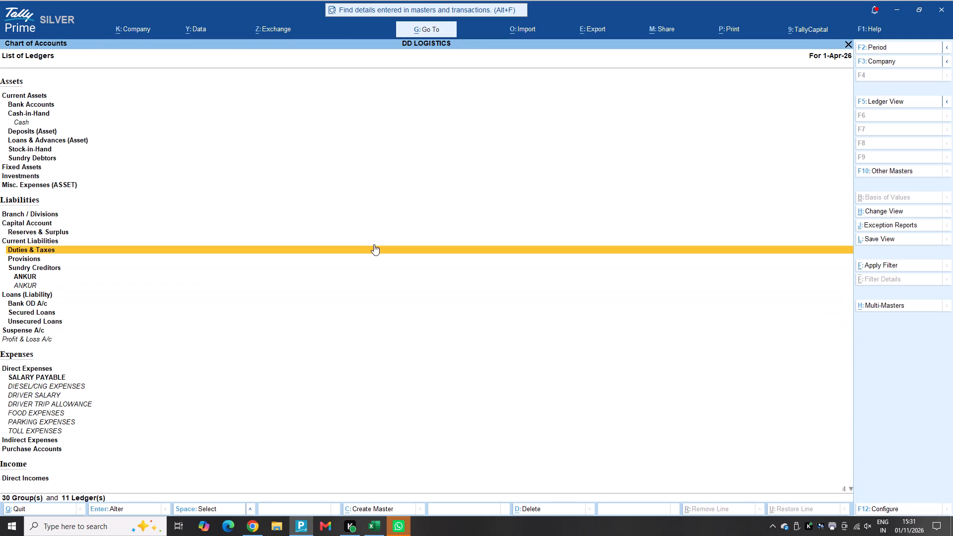
key(Up)
key(Down)
key(Down)
key(Down)
key(Down)
key(Down)
key(Down)
key(Down)
key(Up)
key(Return)
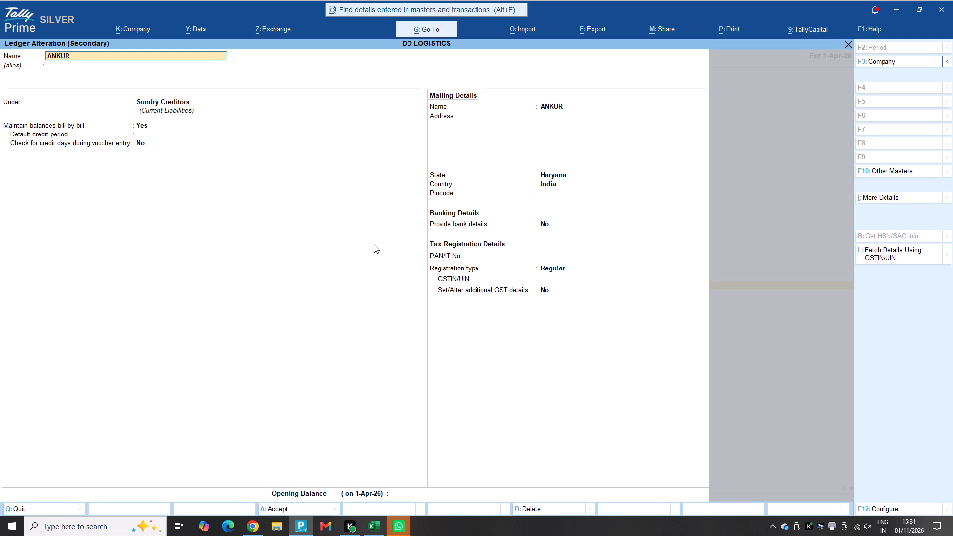
key(Return)
key(Return)
key(Return)
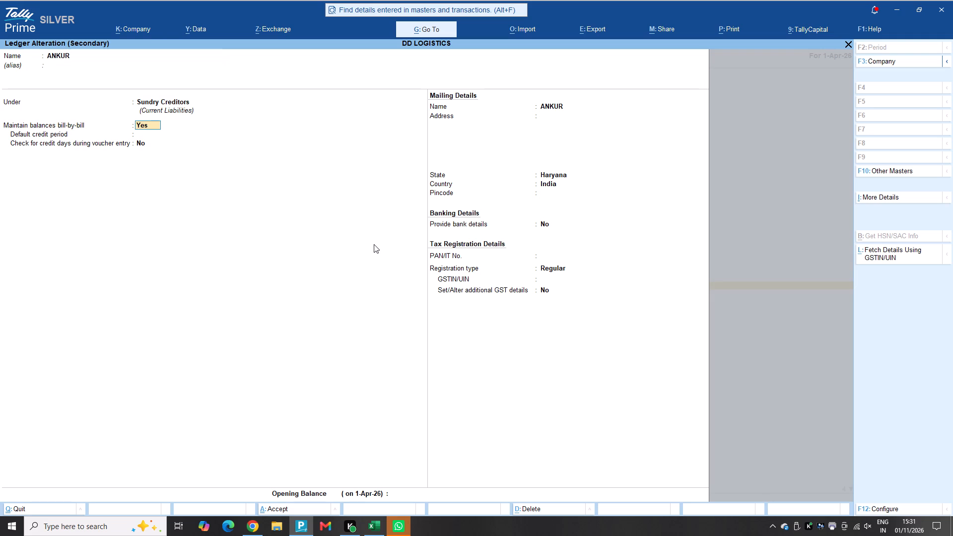
click(406, 489)
click(403, 495)
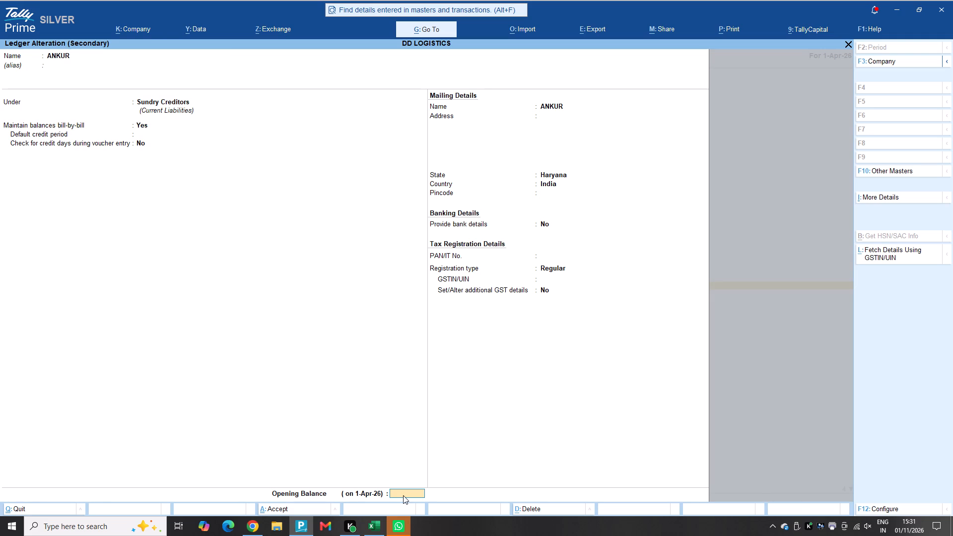
click(403, 494)
text(9860)
key(Return)
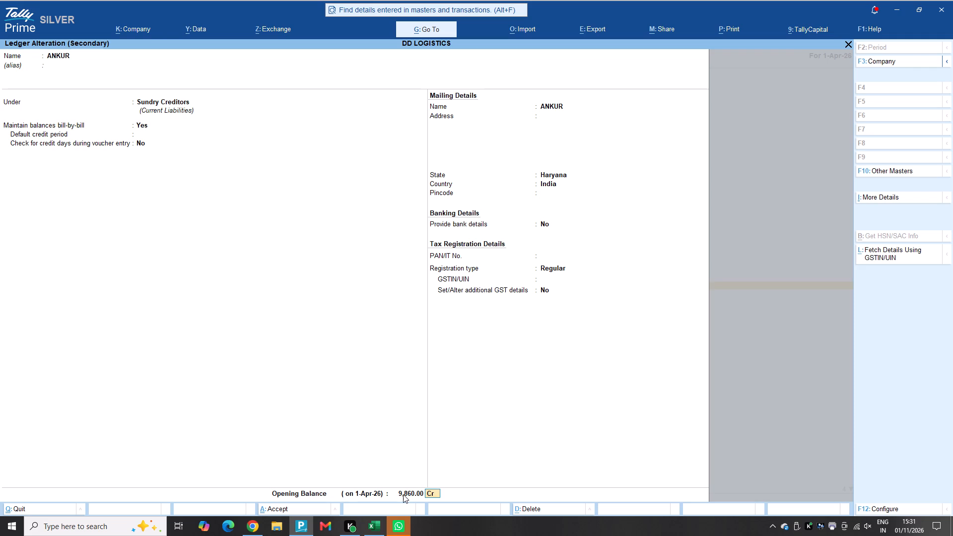
key(ctrl+z)
key(ctrl+a)
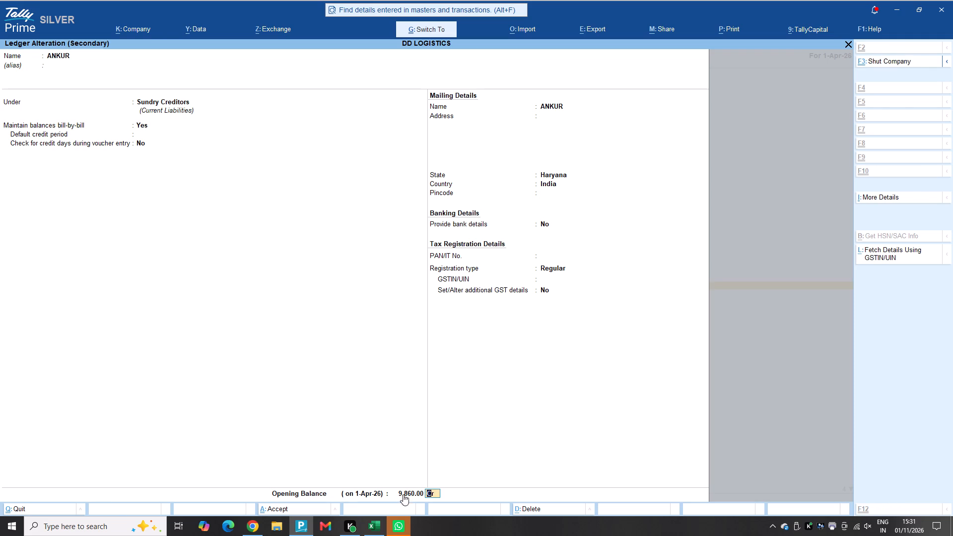
key(Escape)
key(Escape)
key(Escape)
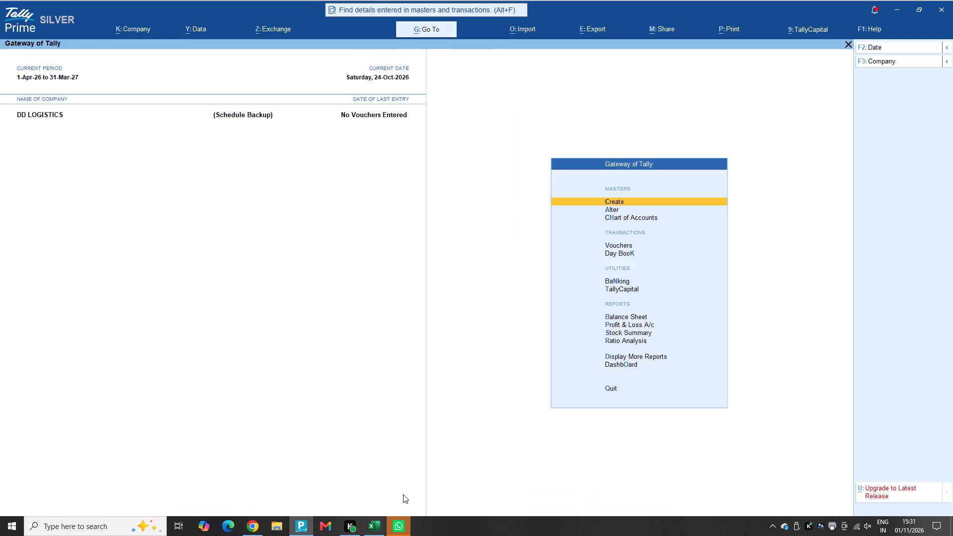
key(Escape)
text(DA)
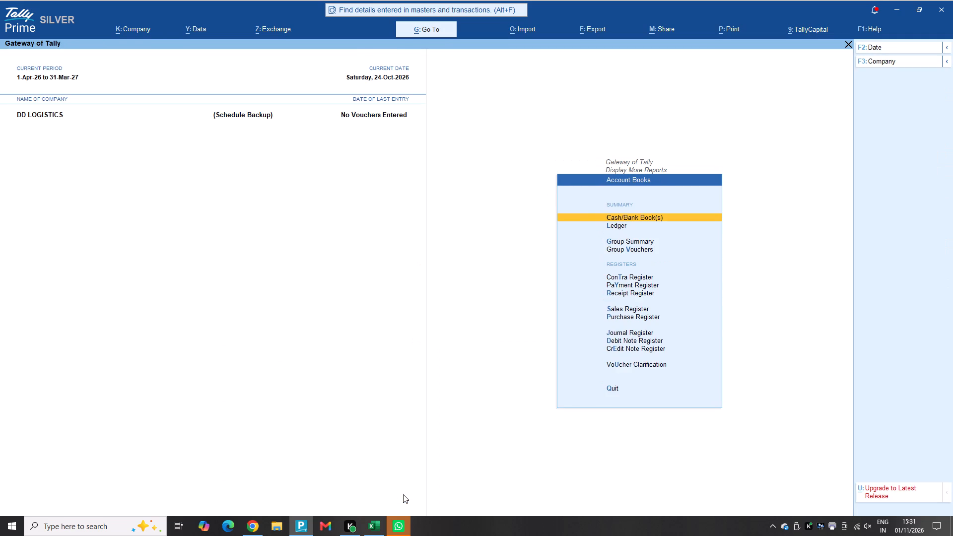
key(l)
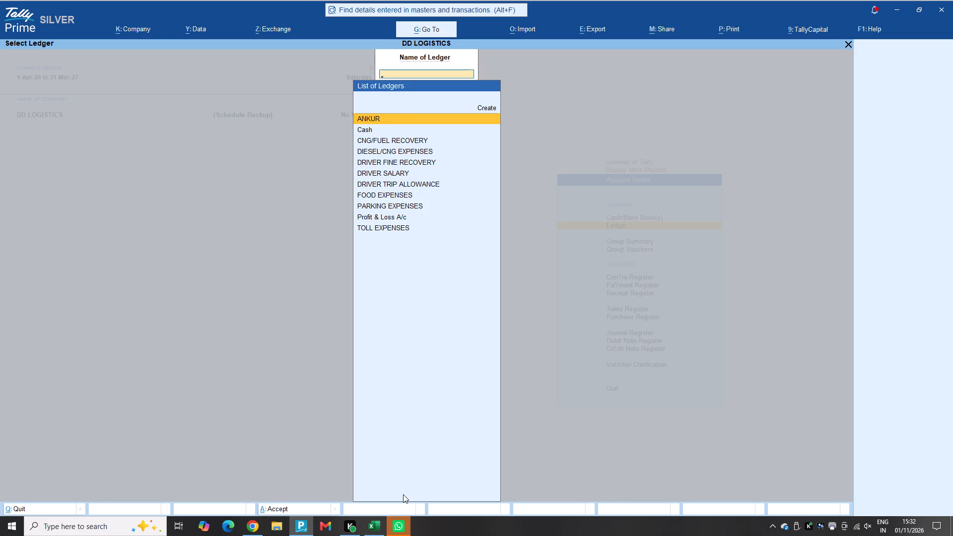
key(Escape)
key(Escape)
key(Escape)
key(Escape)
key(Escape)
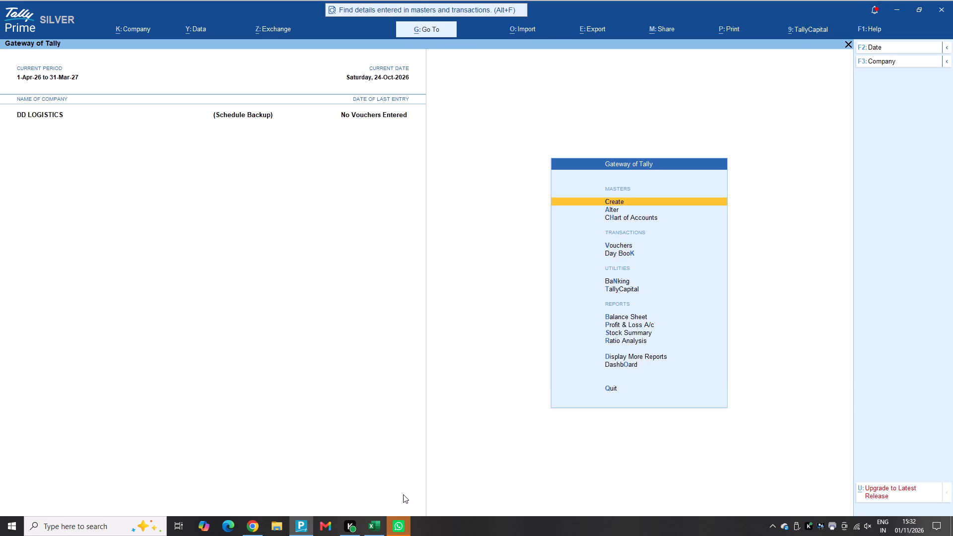
Start a journal voucher and choose ANKUR as the ledger on the first By line.
key(Up)
key(Up)
key(Up)
key(Up)
key(Up)
key(Up)
key(Up)
key(Up)
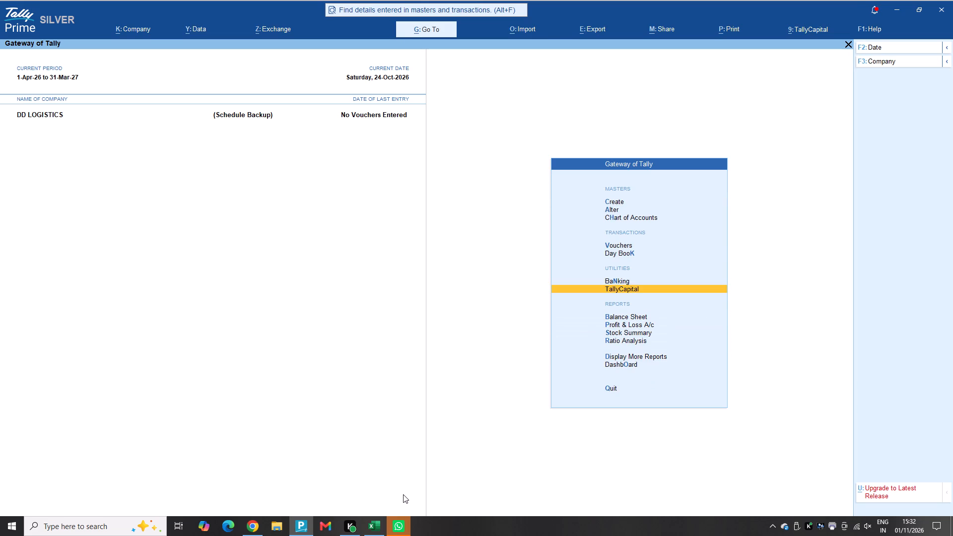
key(Up)
key(Up)
key(Up)
key(Return)
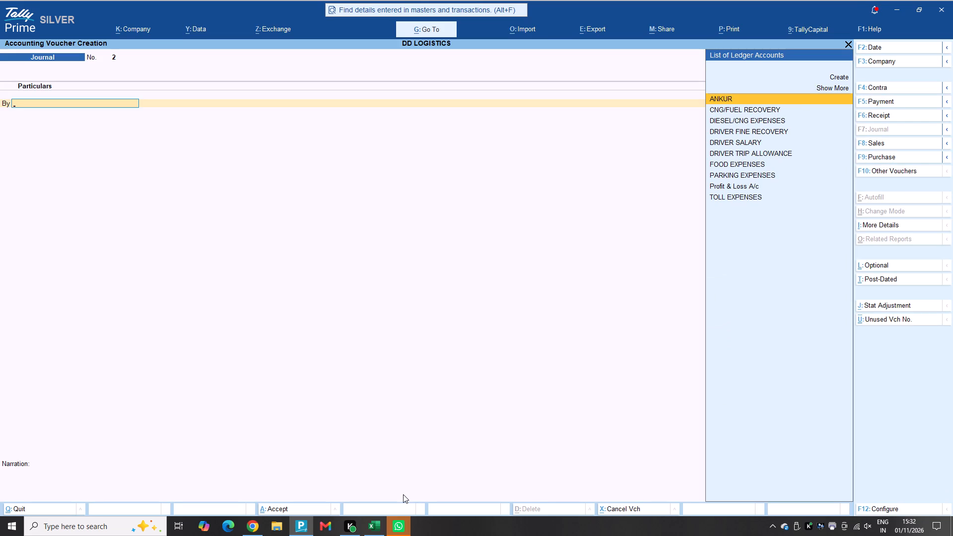
key(Return)
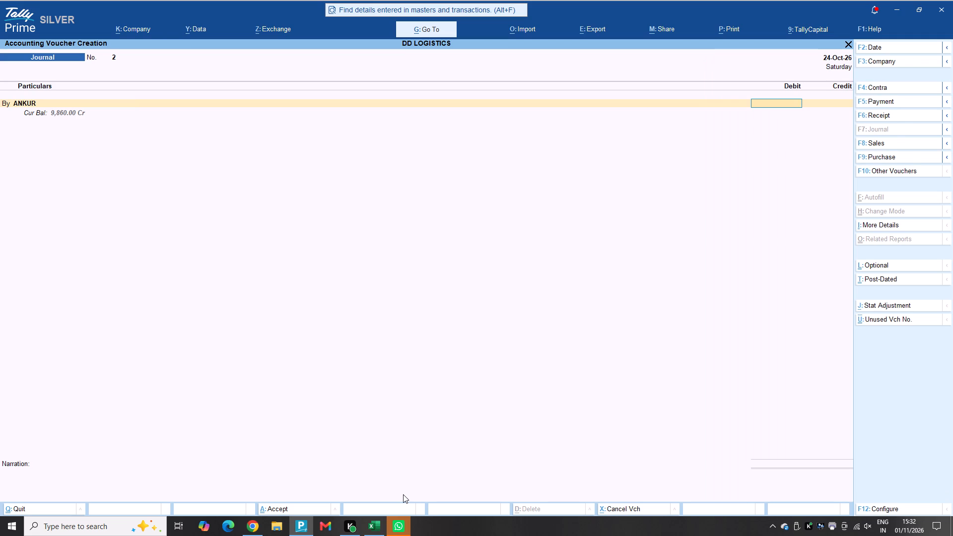
Configure voucher entry to use Cr/Dr instead of To/By, and save the configuration.
key(ctrl+h)
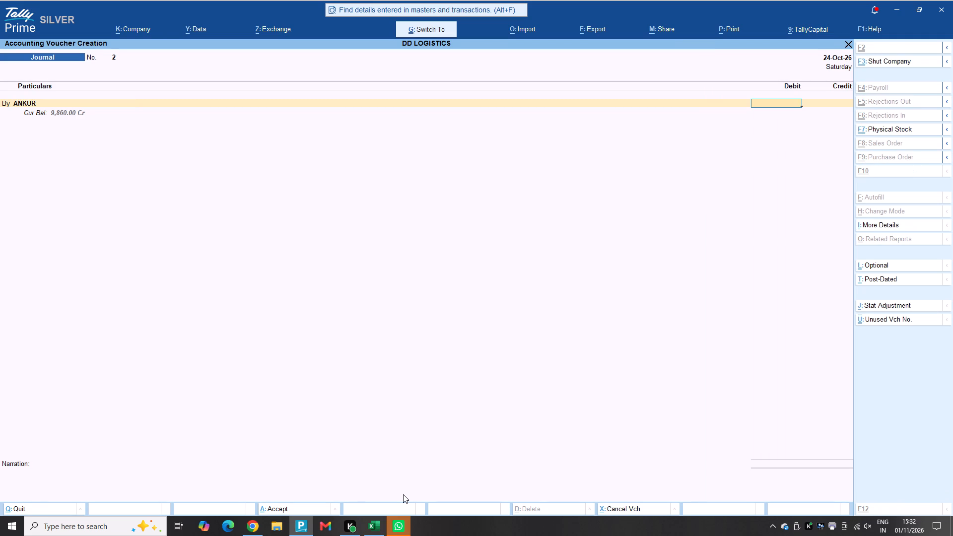
key(ctrl+h)
key(alt+h)
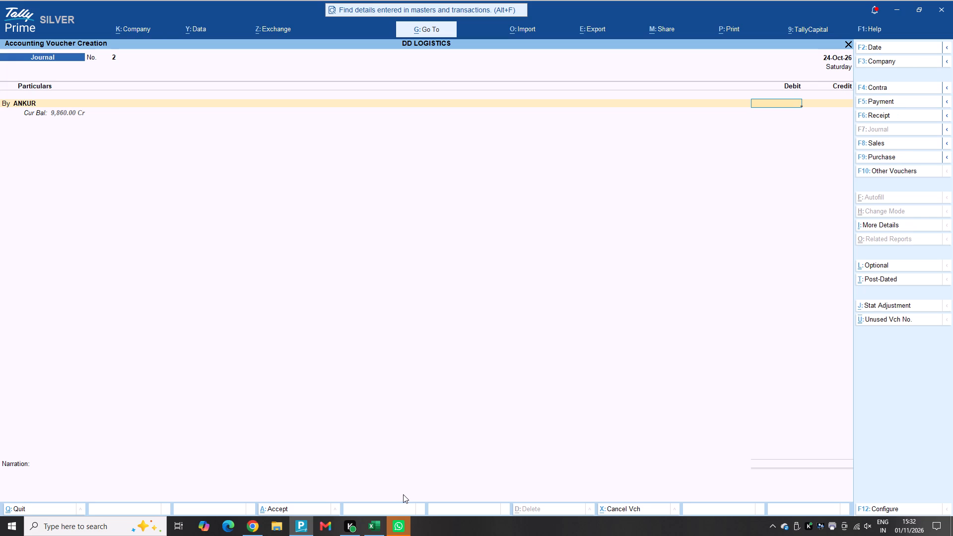
key(F12)
key(Down)
key(Up)
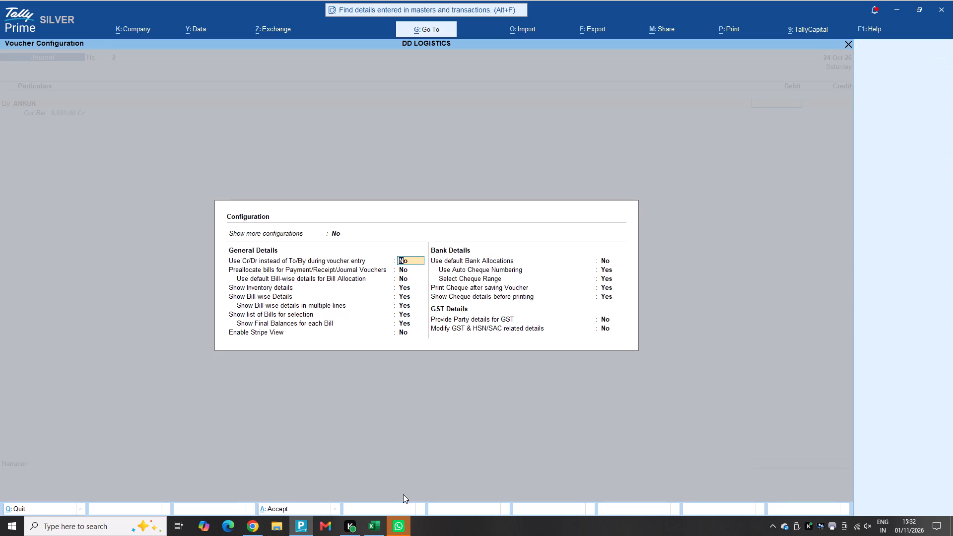
text(YR)
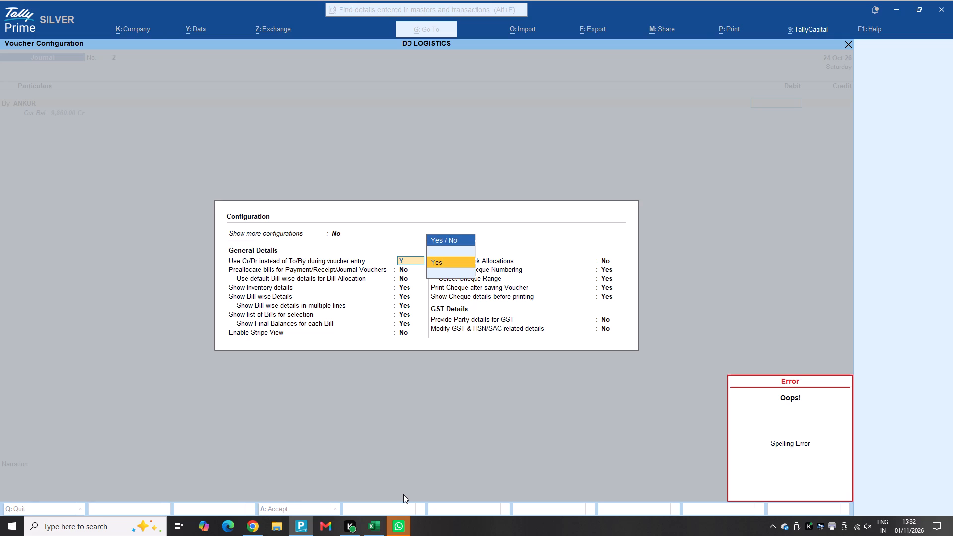
key(Return)
key(Return)
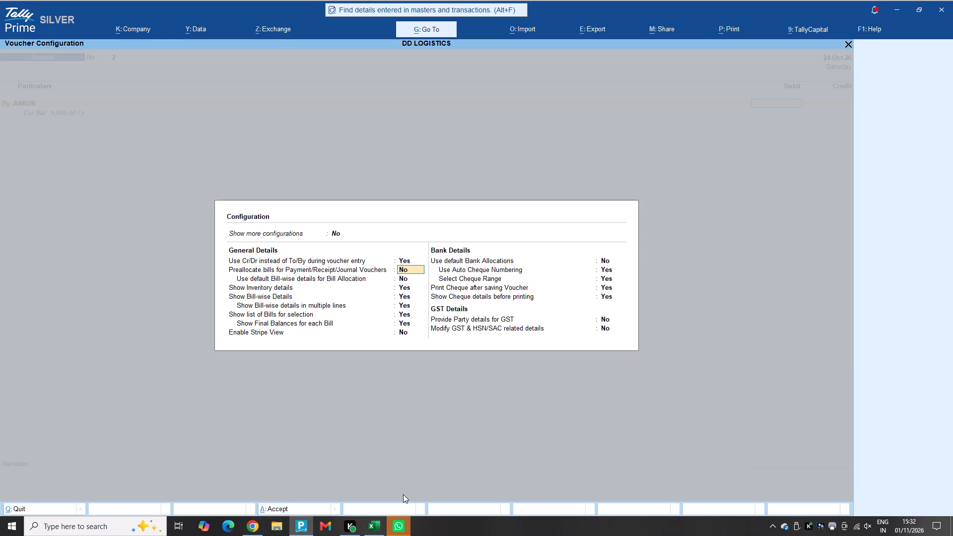
key(ctrl+a)
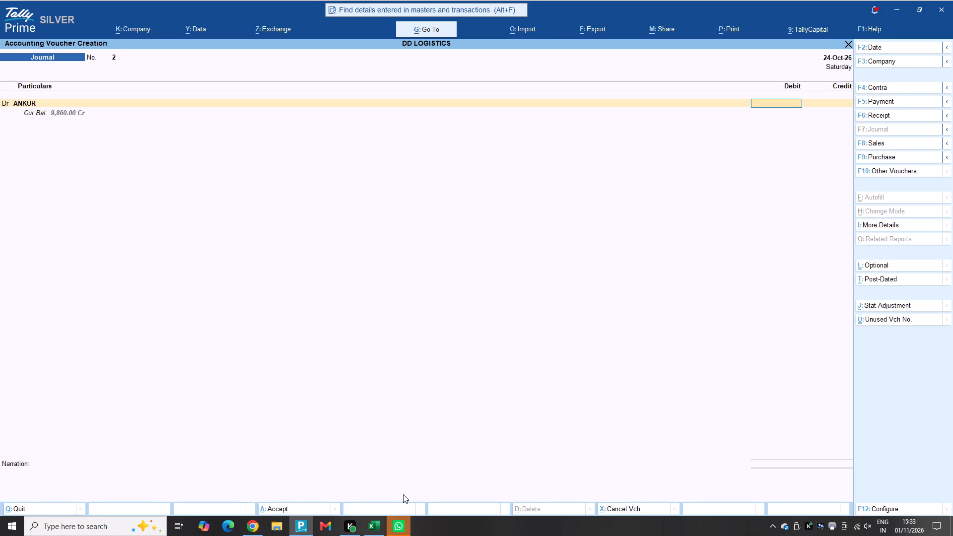
Debit ANKUR with 1,600 and allocate the amount as On Account in the bill-wise details.
key(1)
text(600)
key(Return)
key(Up)
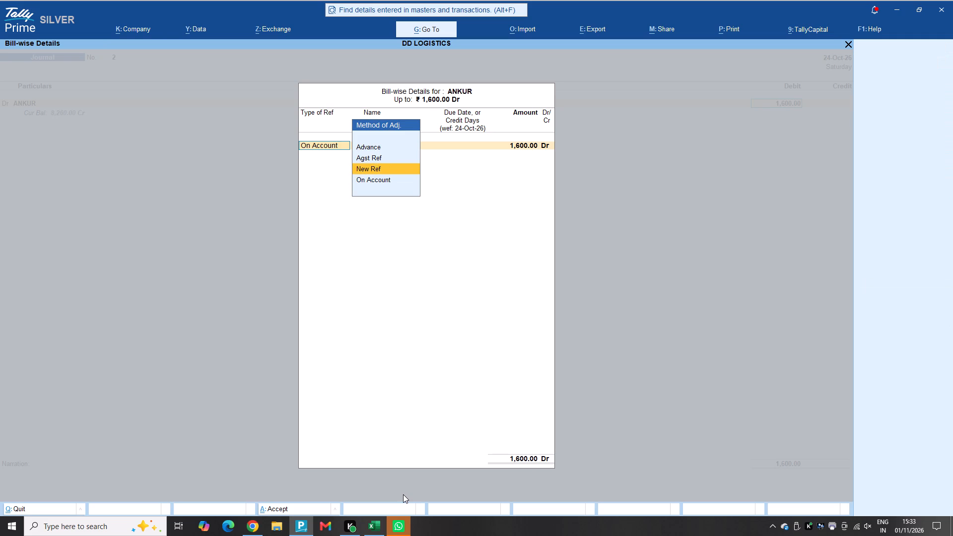
key(Down)
key(Return)
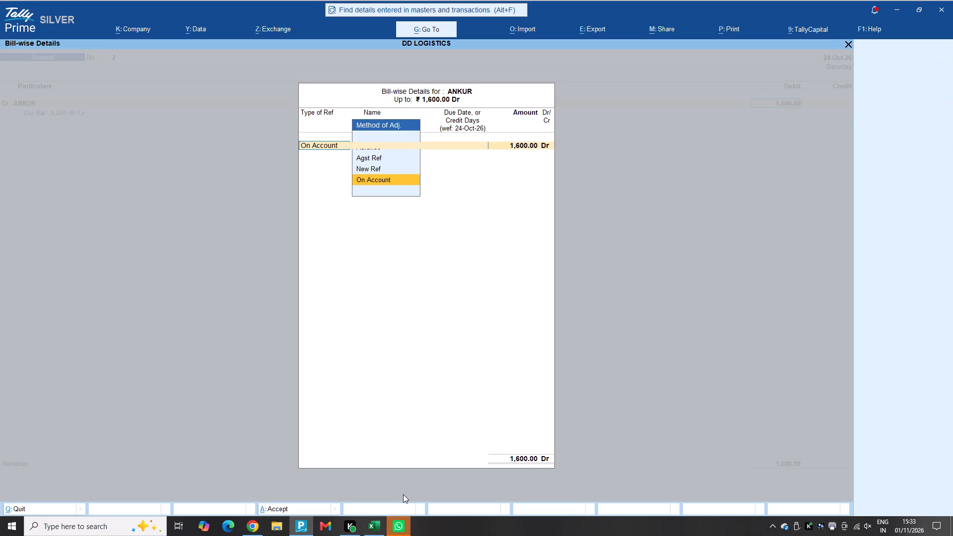
key(Return)
key(Return)
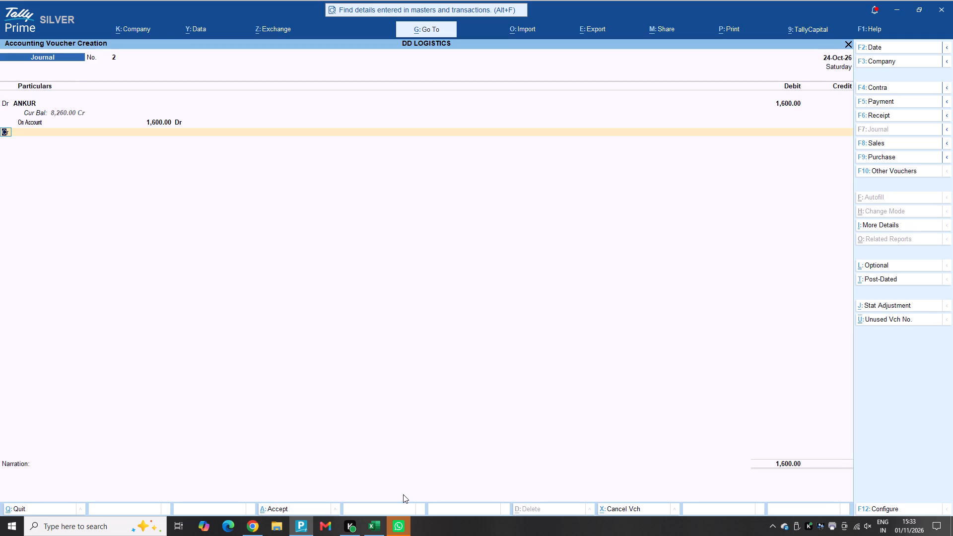
Credit Cash with 1,600 on the second line, save the journal voucher without a narration and return to the Gateway of Tally.
text(CAS)
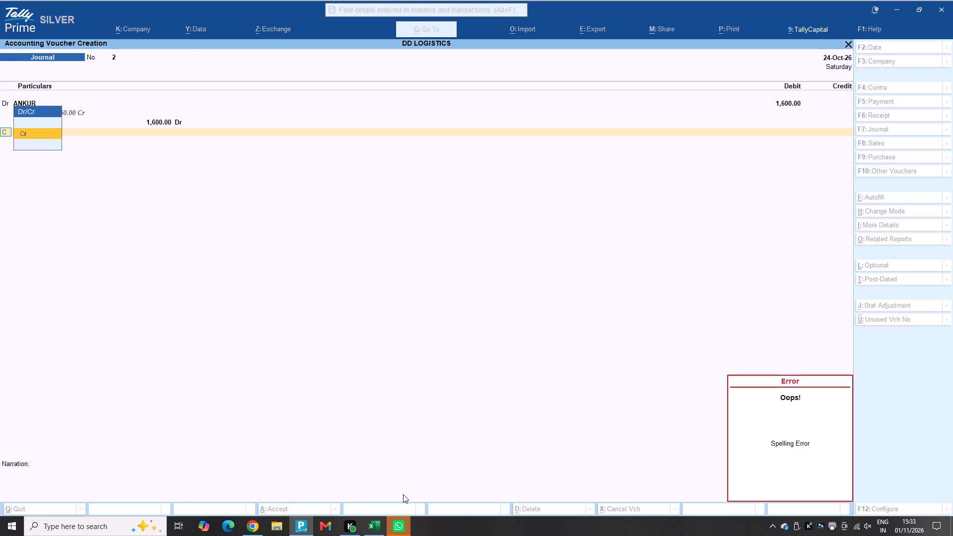
key(Return)
key(Return)
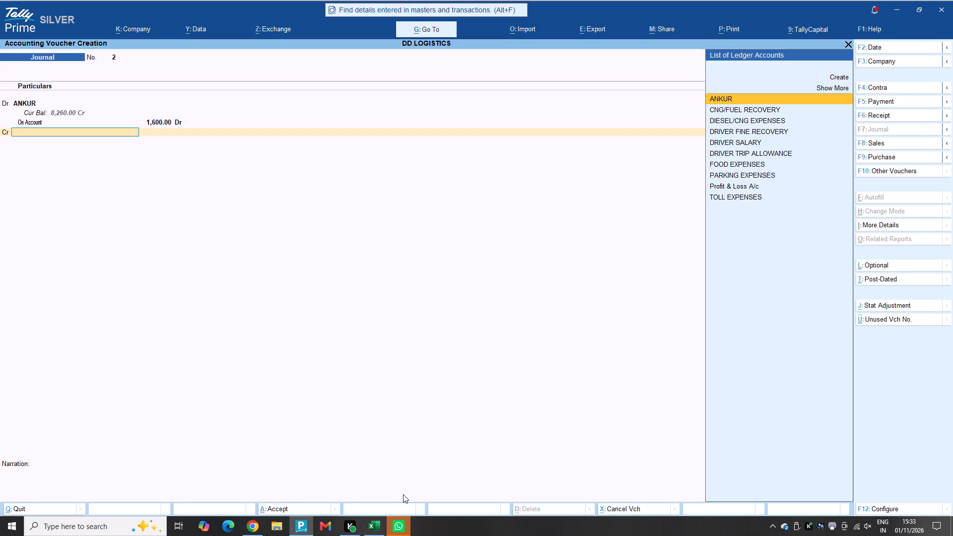
text(CAG)
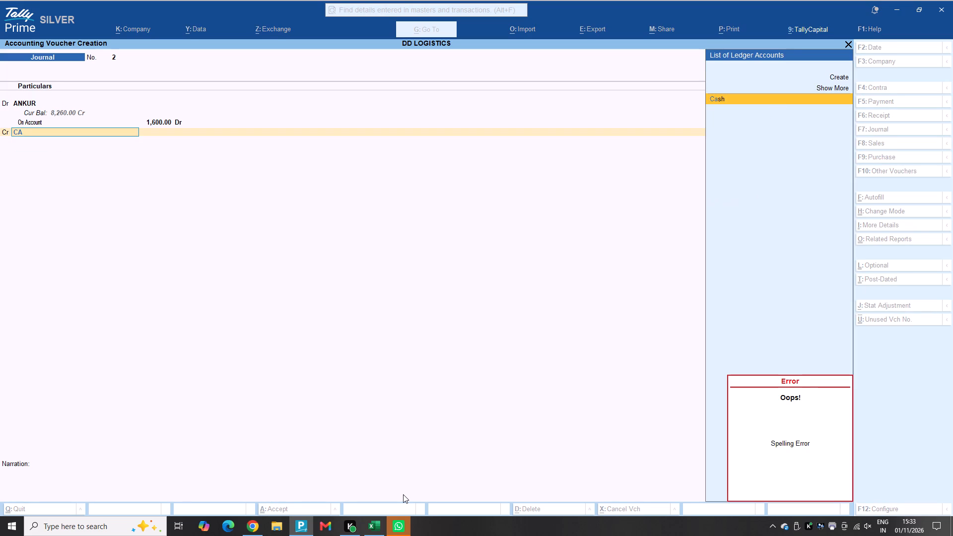
key(Down)
key(Return)
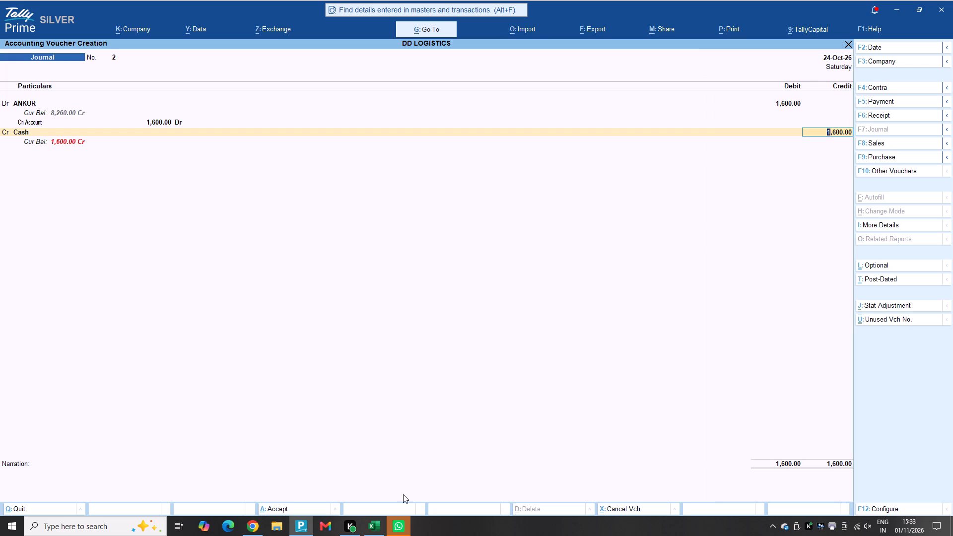
key(Return)
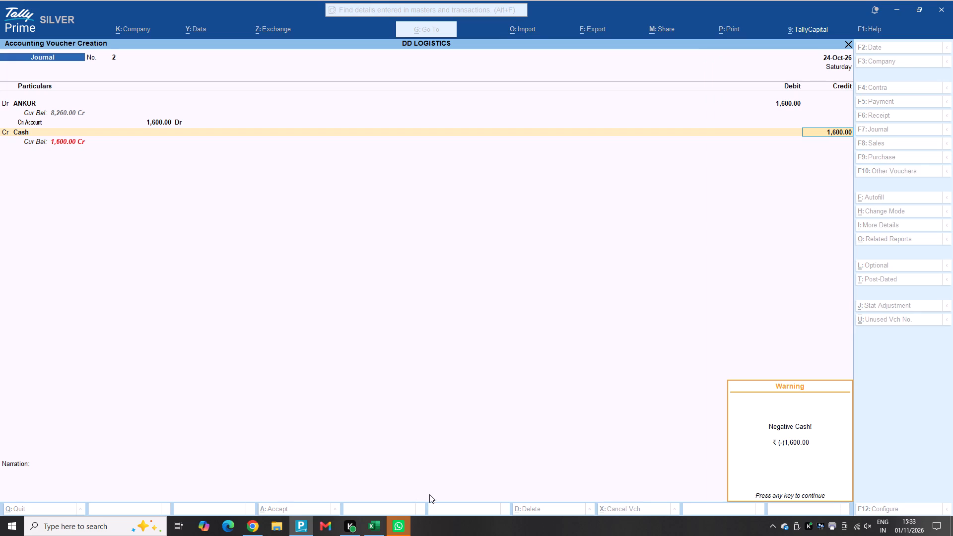
key(Return)
key(Return)
key(Return)
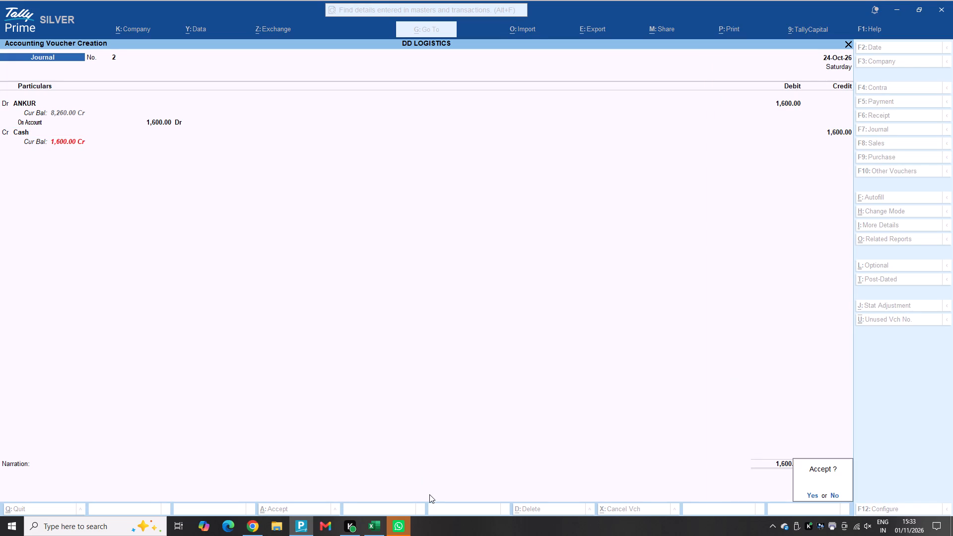
key(Escape)
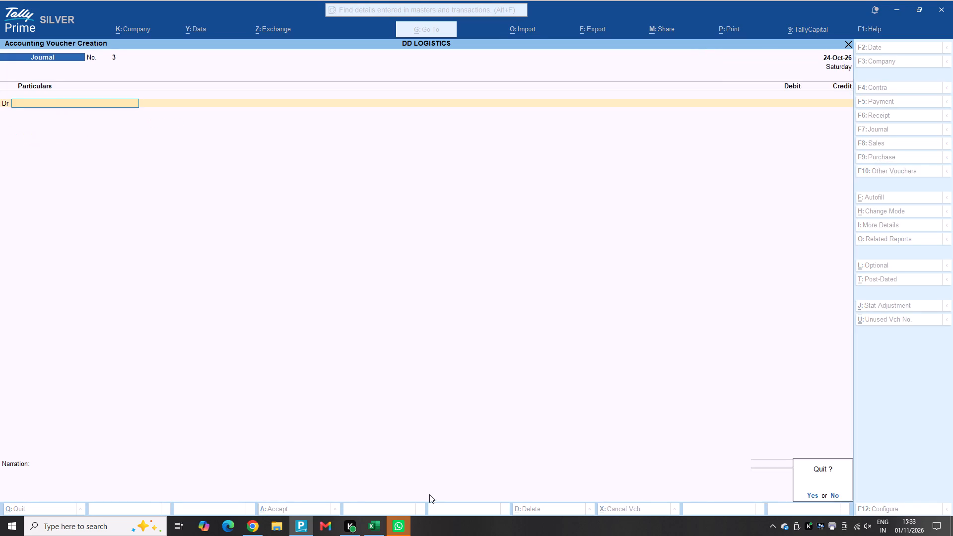
key(Escape)
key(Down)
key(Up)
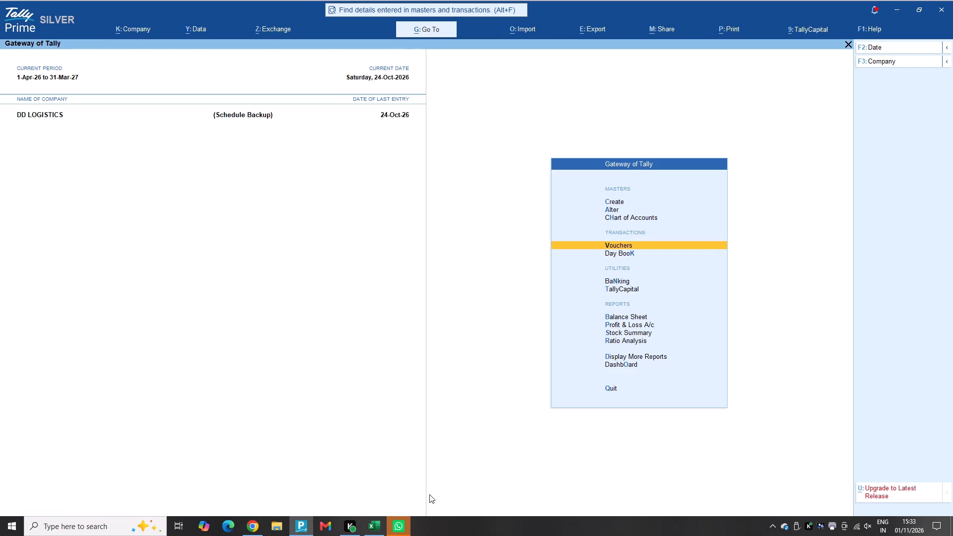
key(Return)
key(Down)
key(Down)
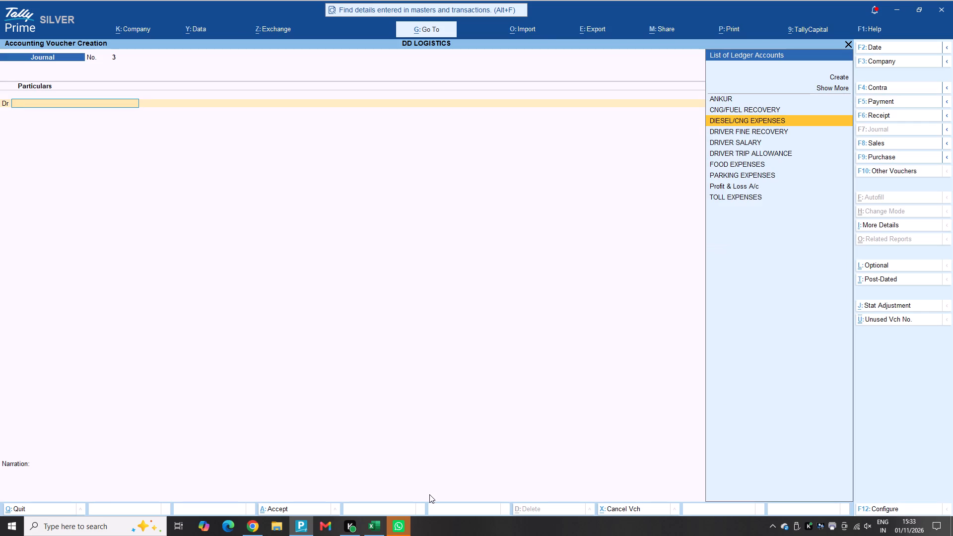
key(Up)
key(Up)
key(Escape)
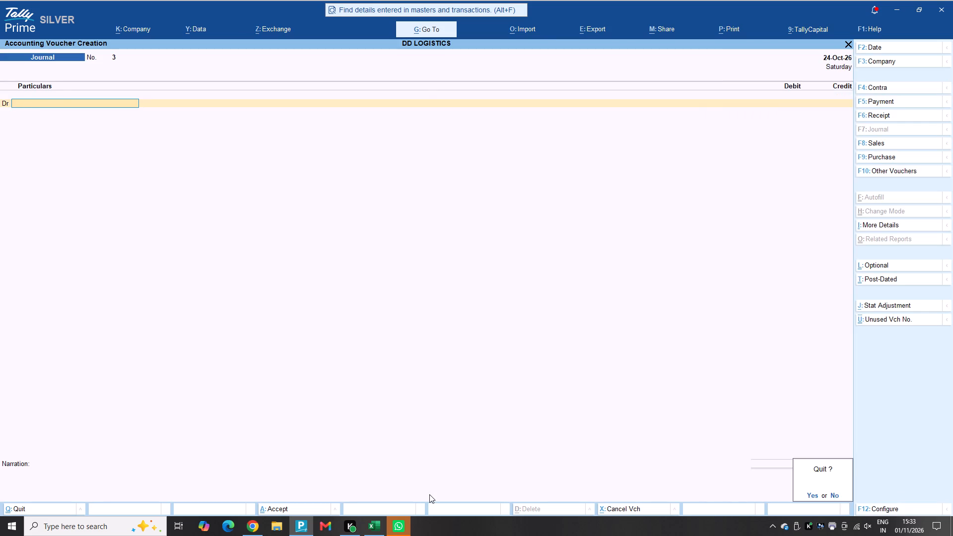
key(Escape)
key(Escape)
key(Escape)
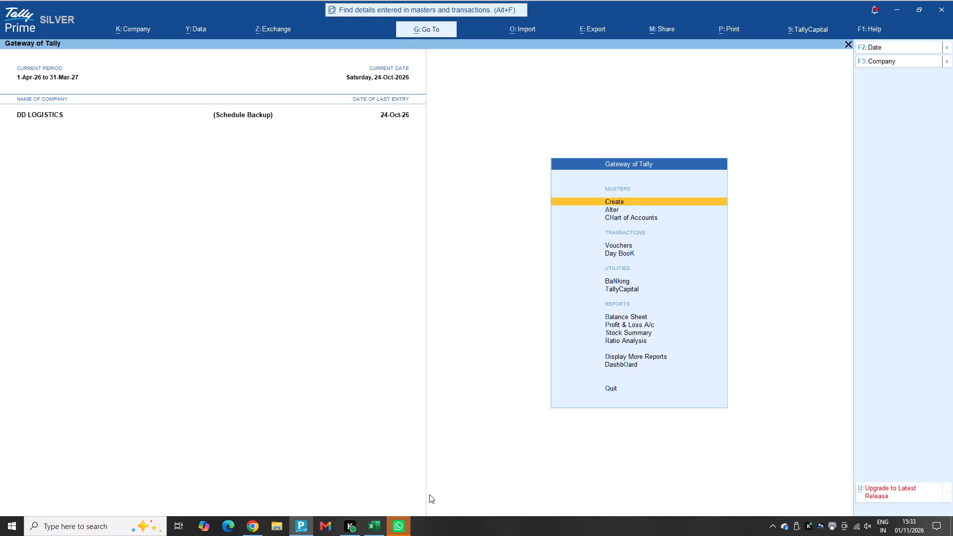
Open the October voucher list of the Journal Register from the account books.
text(DAL)
key(Escape)
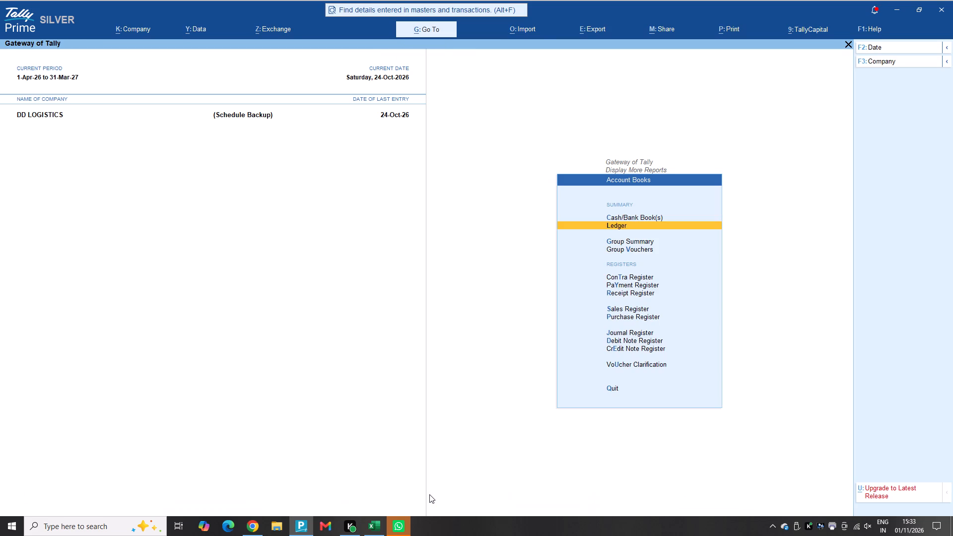
key(Down)
key(Down)
key(Down)
key(Down)
key(Up)
key(Up)
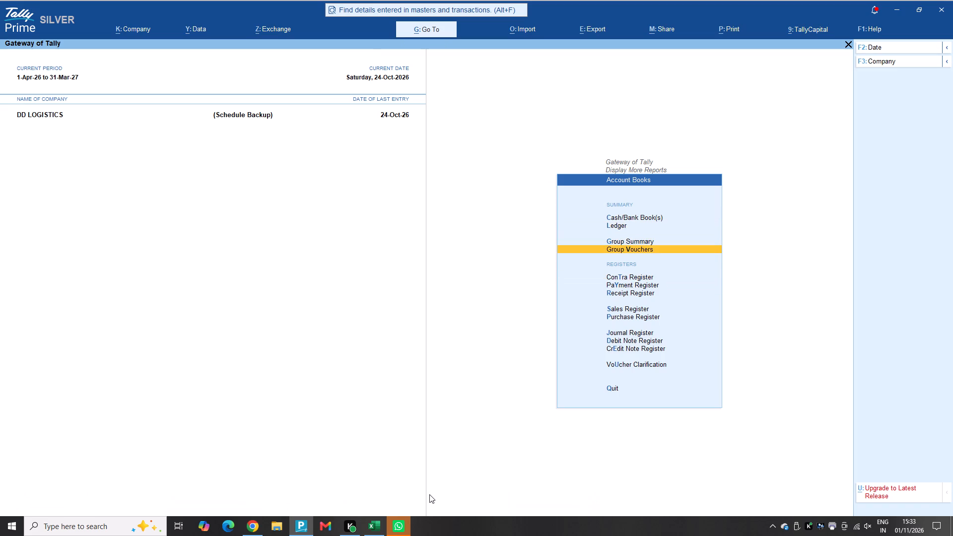
key(Up)
key(Down)
key(Down)
key(Down)
key(Down)
key(Down)
key(Down)
key(Down)
key(Return)
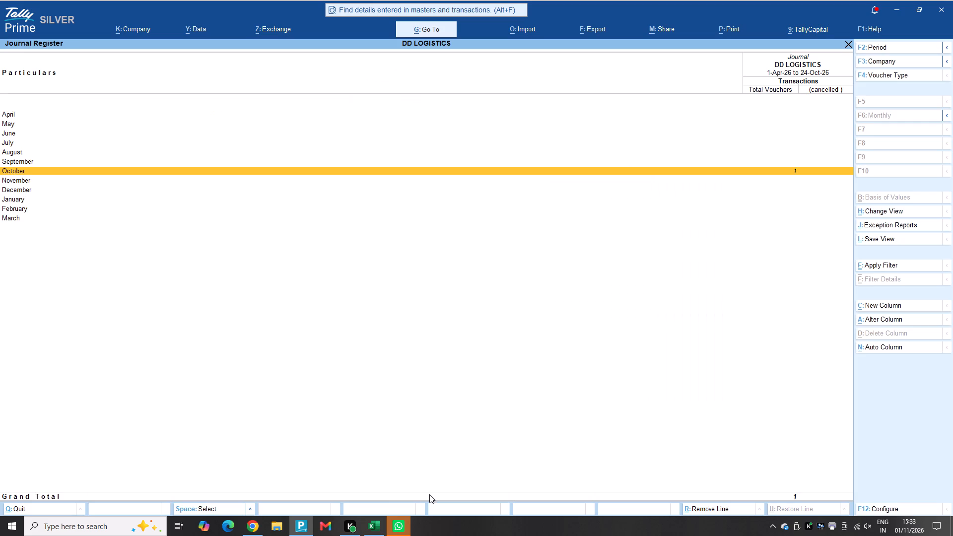
key(Return)
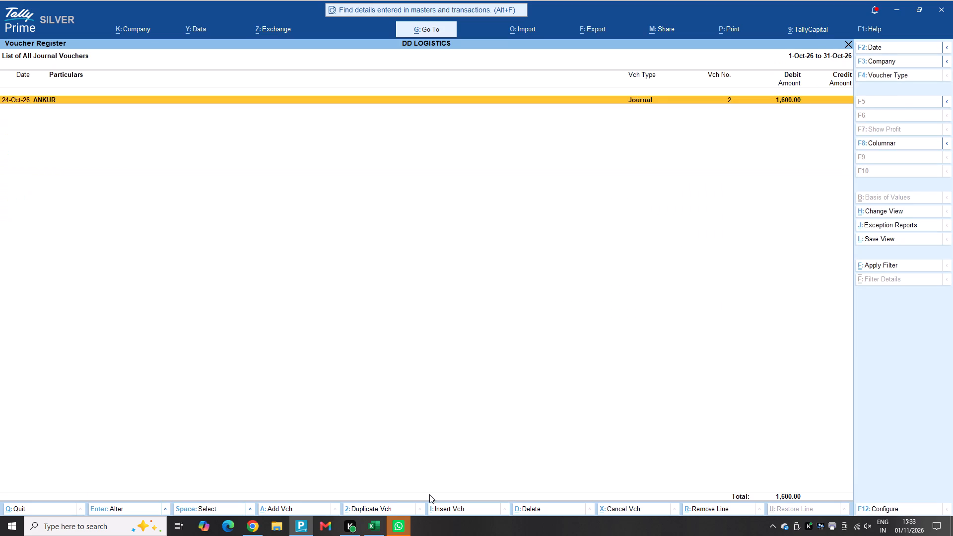
Change the date of the ANKUR journal voucher to 20-Sep-26 and save it.
key(Return)
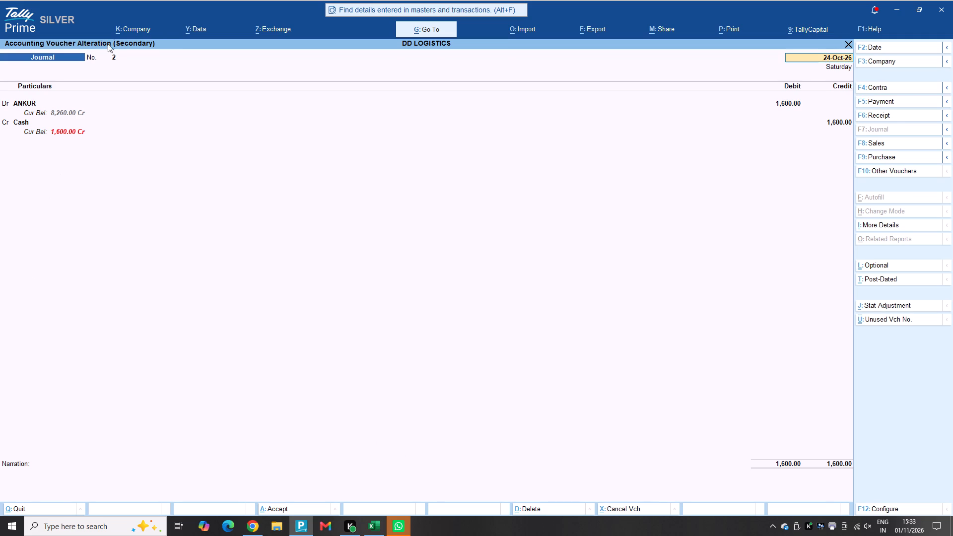
click(113, 57)
double_click(113, 57)
text(20-)
text(09)
key(Return)
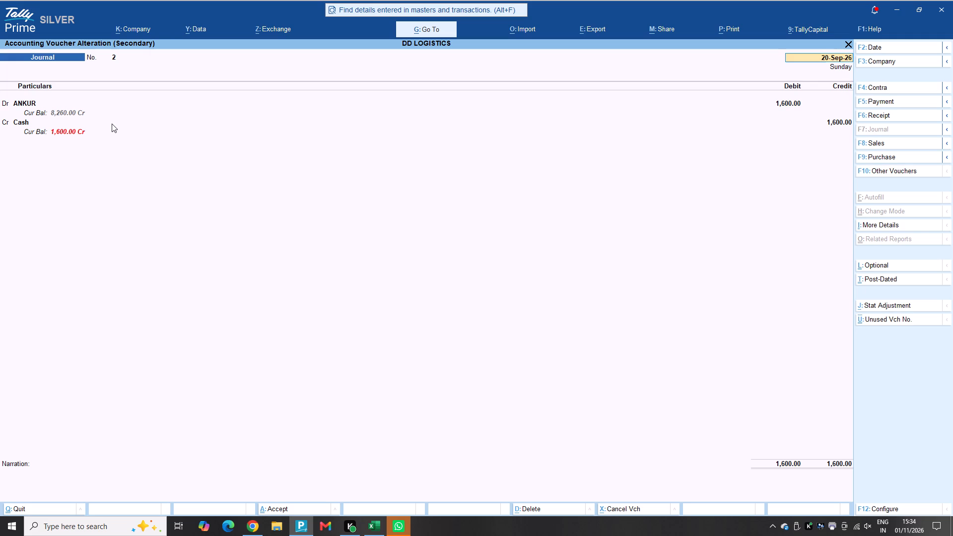
key(ctrl+a)
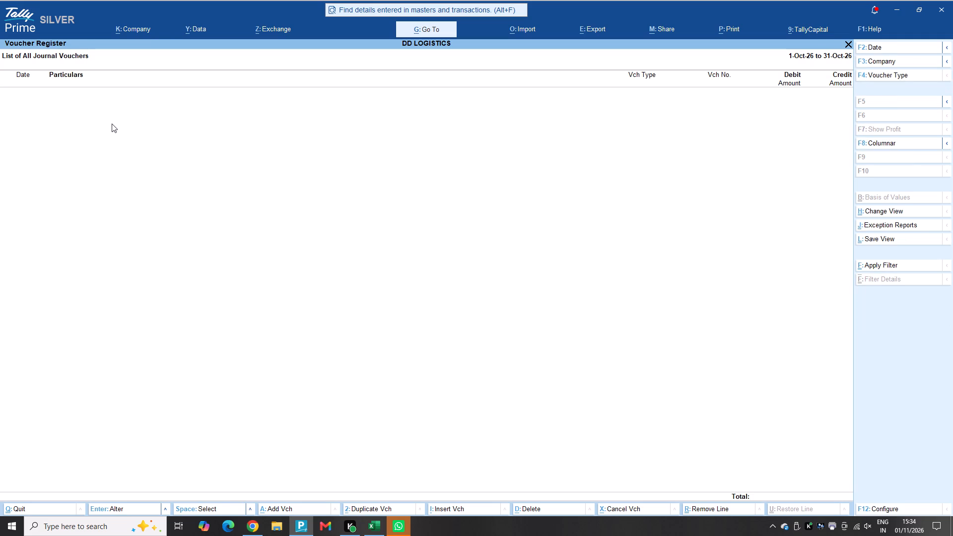
Open the September voucher list of the Journal Register.
key(Escape)
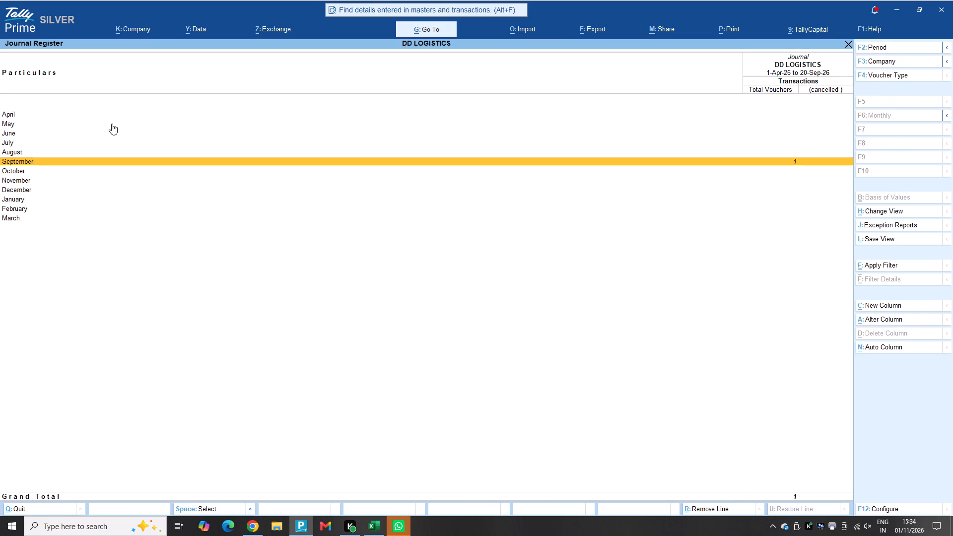
key(Return)
key(Down)
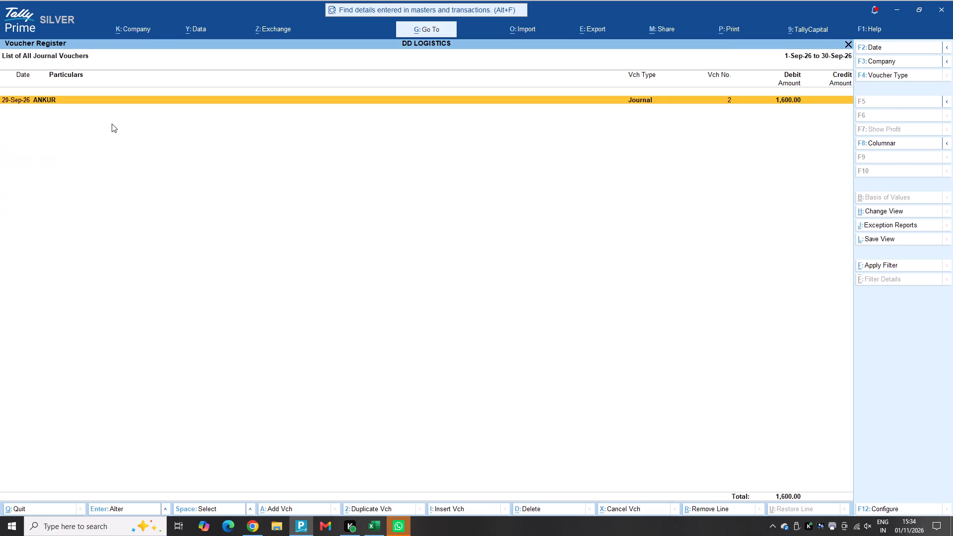
key(Up)
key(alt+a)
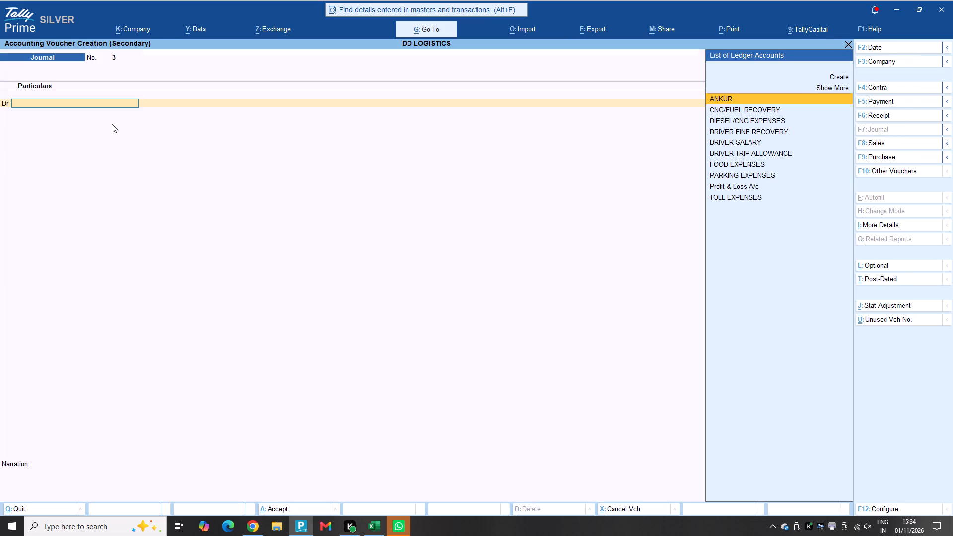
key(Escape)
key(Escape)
Duplicate the 20-Sep-26 ANKUR journal voucher and date the copy 23-Sep-26.
key(alt+2)
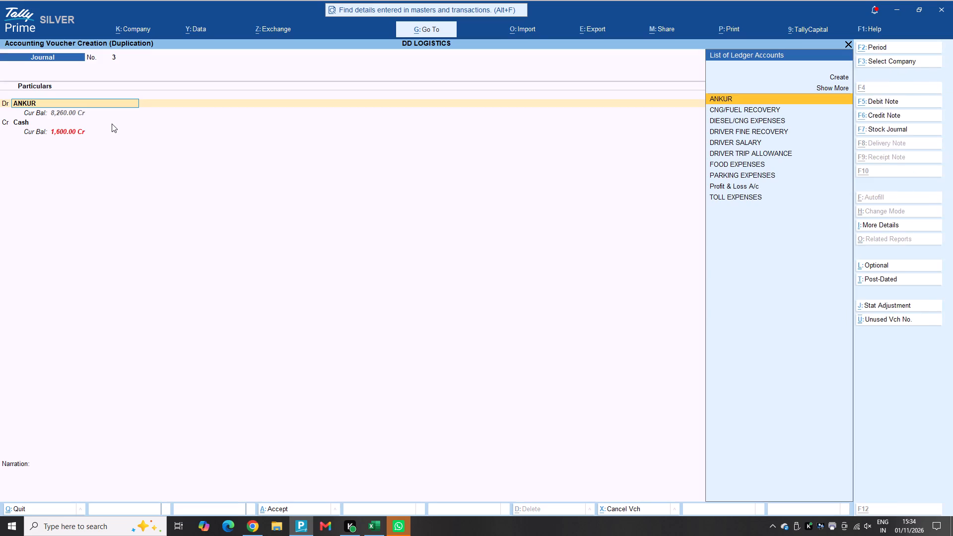
key(F1)
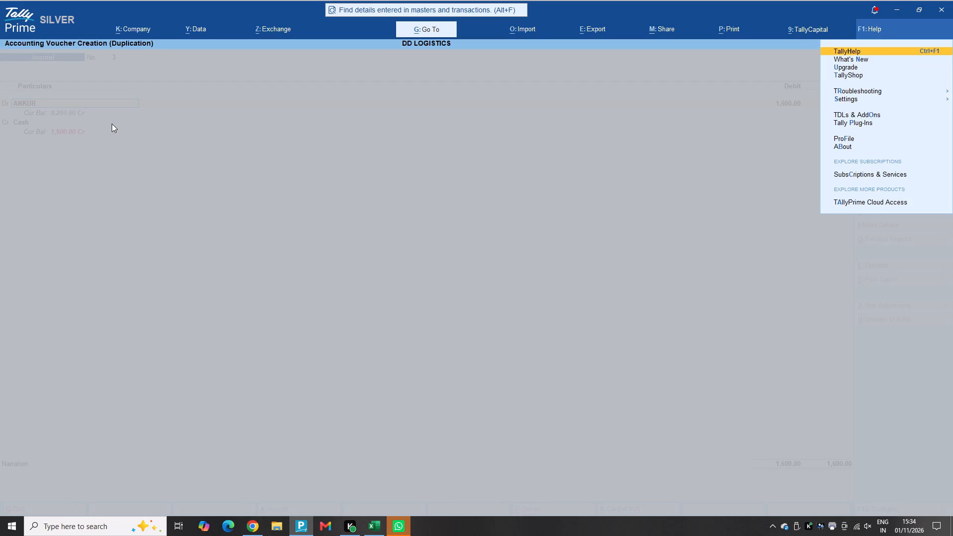
key(Escape)
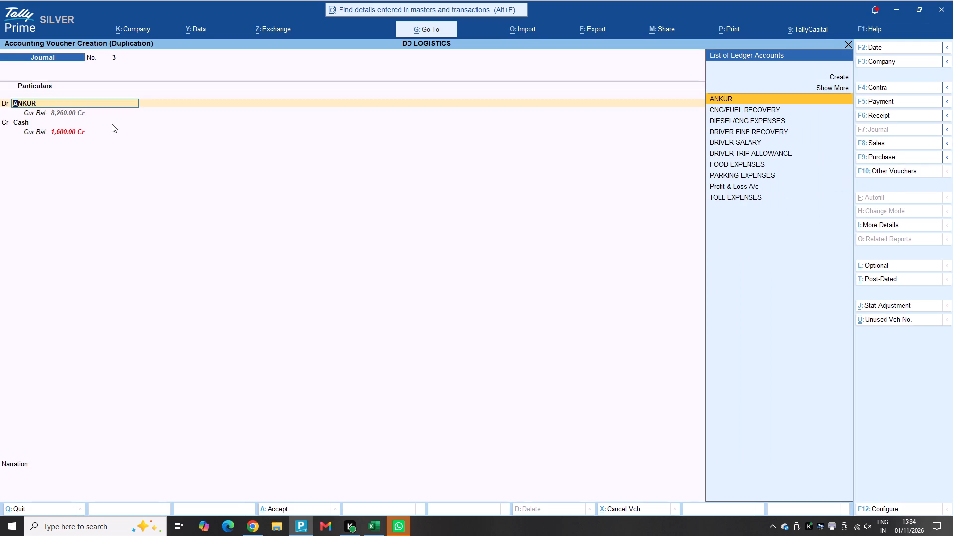
key(F2)
text(23-)
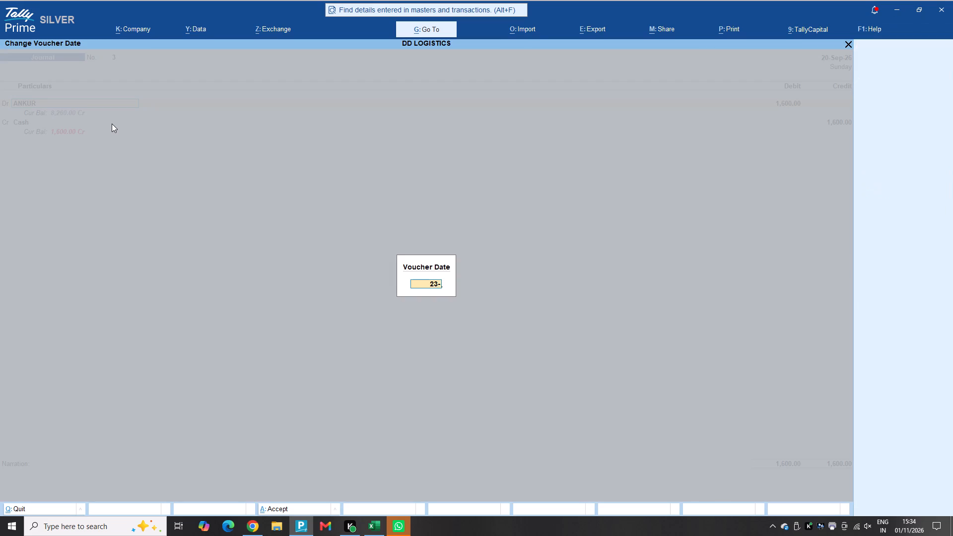
key(9)
key(Return)
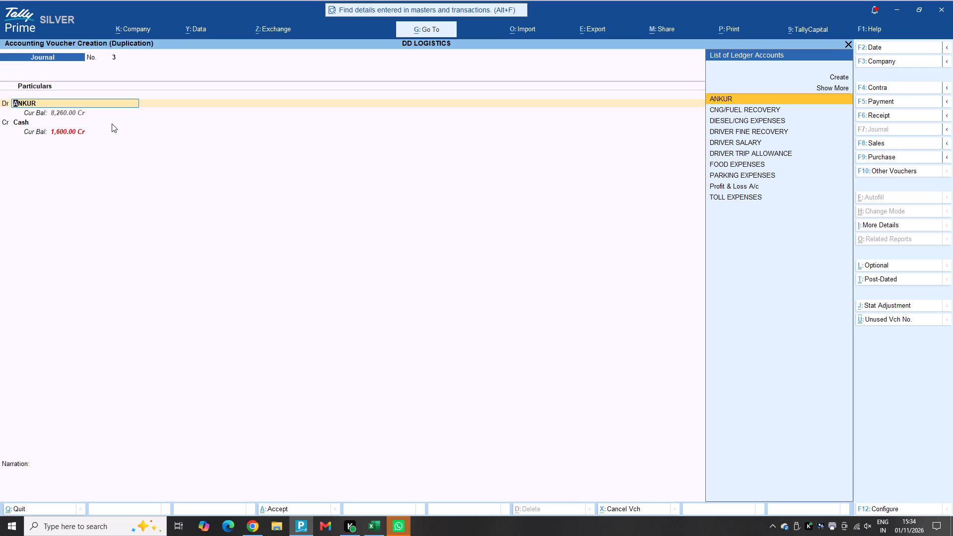
Set the duplicate's ANKUR debit to 400, allocated On Account against a 400 Cash credit, and save the voucher without a narration.
key(Return)
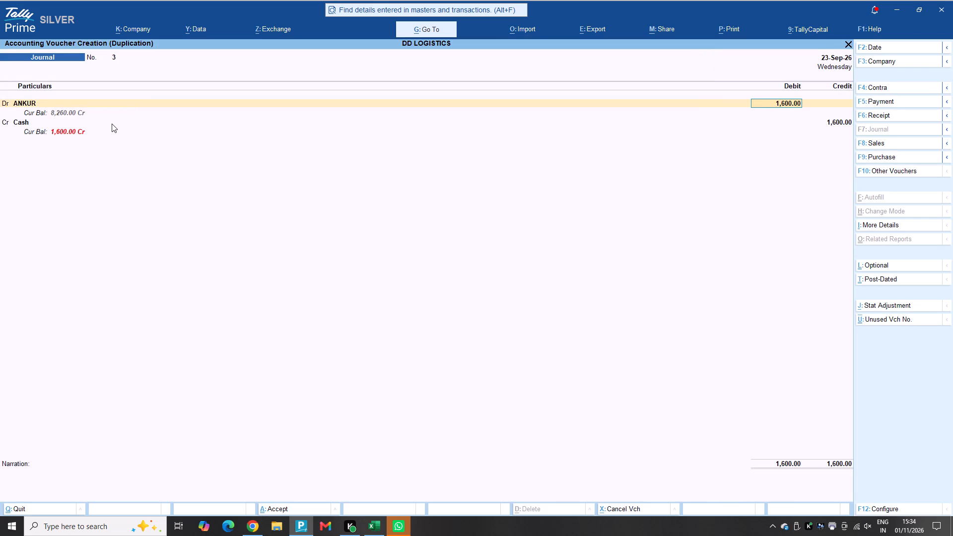
text(400)
key(Return)
key(Return)
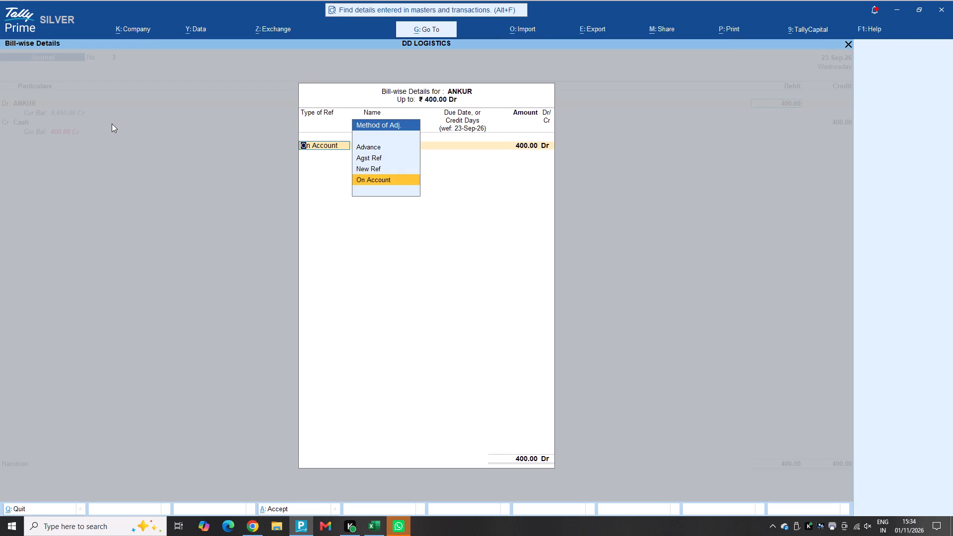
key(Return)
key(Return)
key(Return)
key(Return)
key(Return)
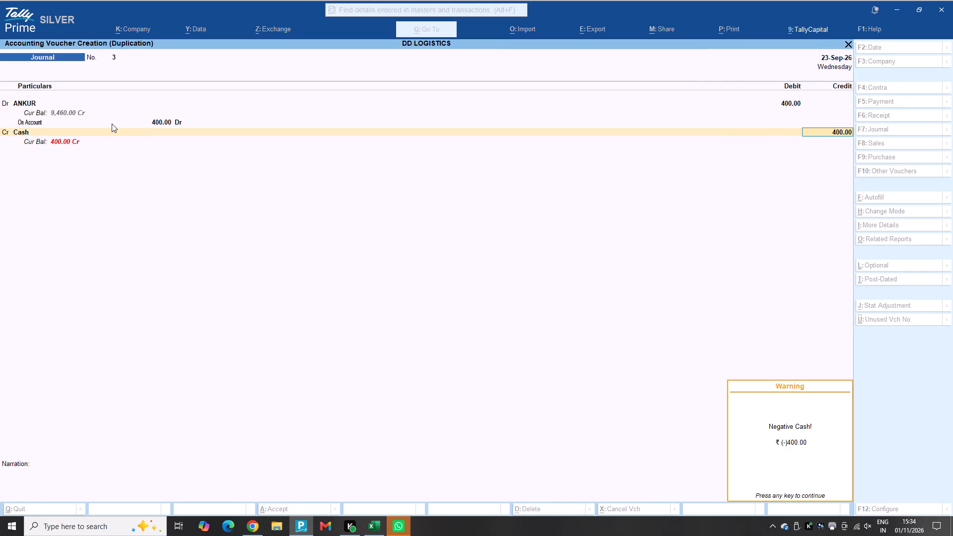
key(ctrl+a)
key(Return)
key(Return)
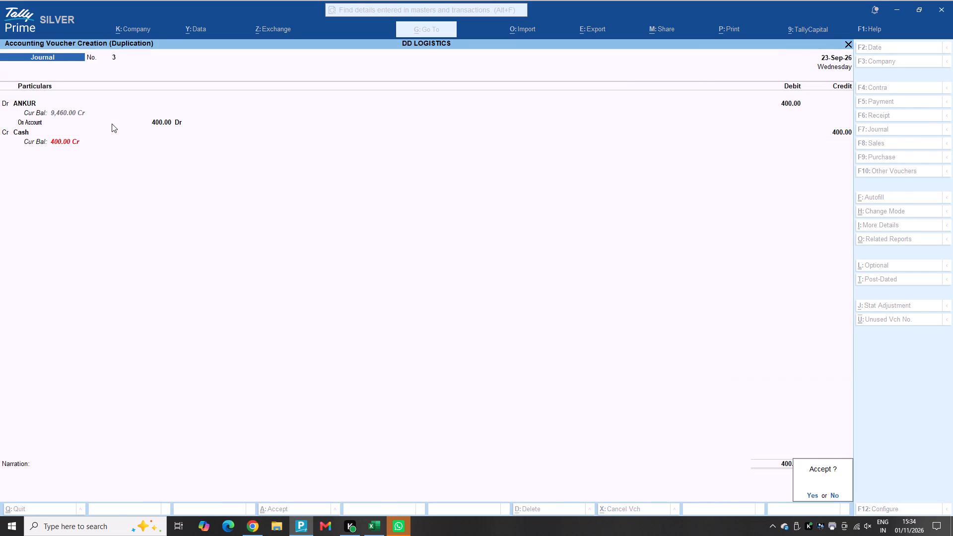
key(Down)
key(Down)
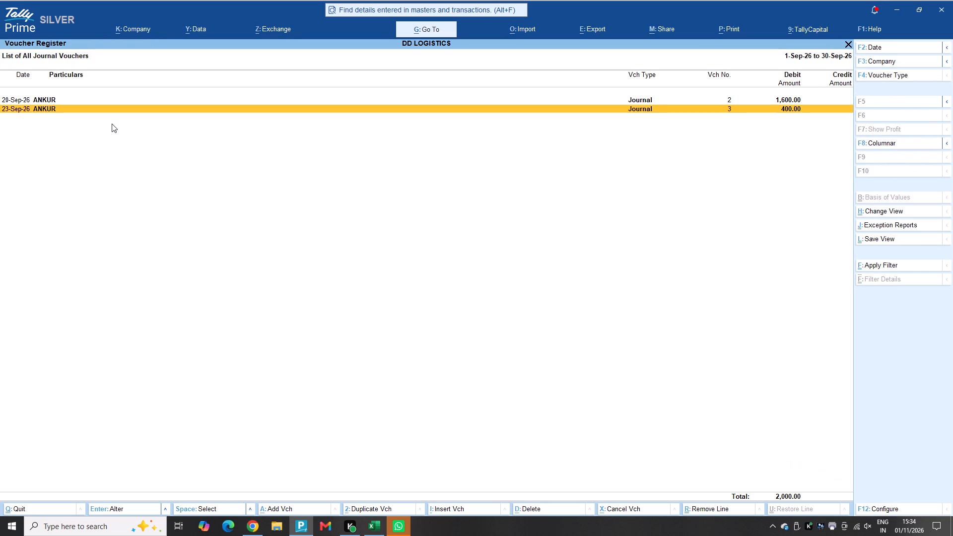
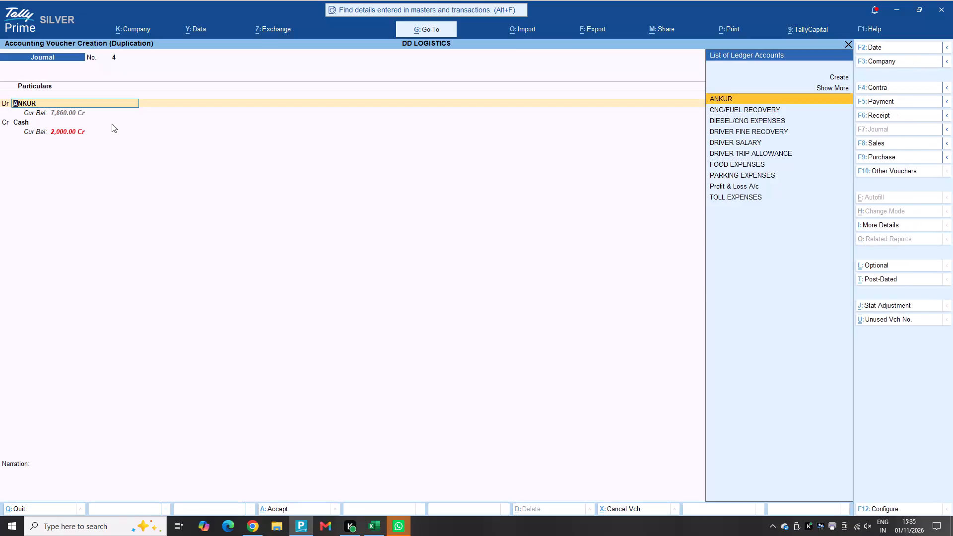
Date the duplicated ANKUR journal voucher 25-Sep-26, set its debit to 500 allocated On Account, and save it.
key(Return)
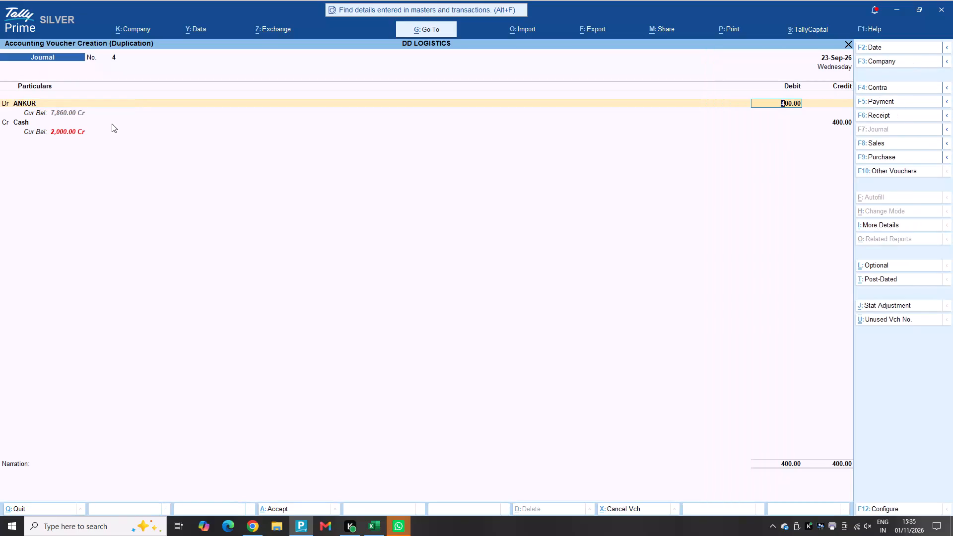
key(F2)
text(25-9)
key(Return)
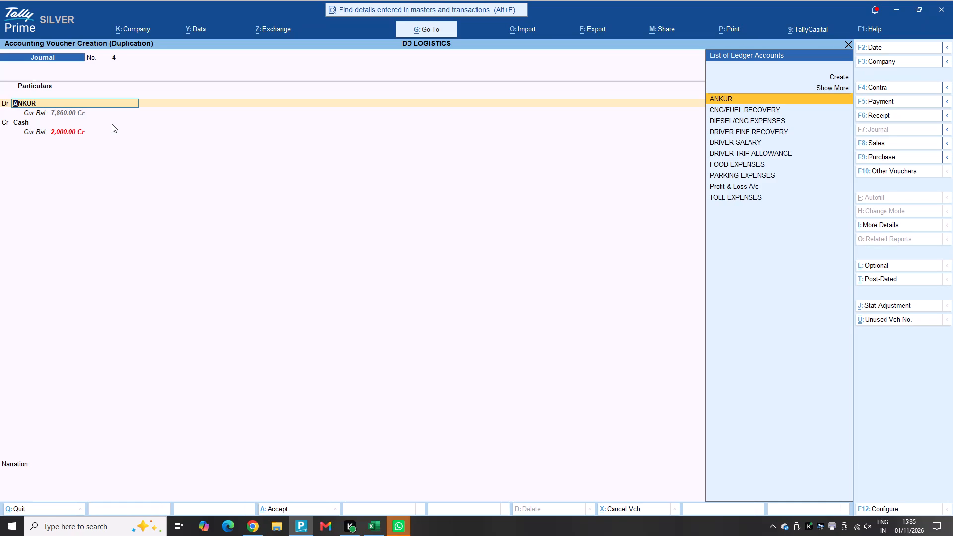
key(Return)
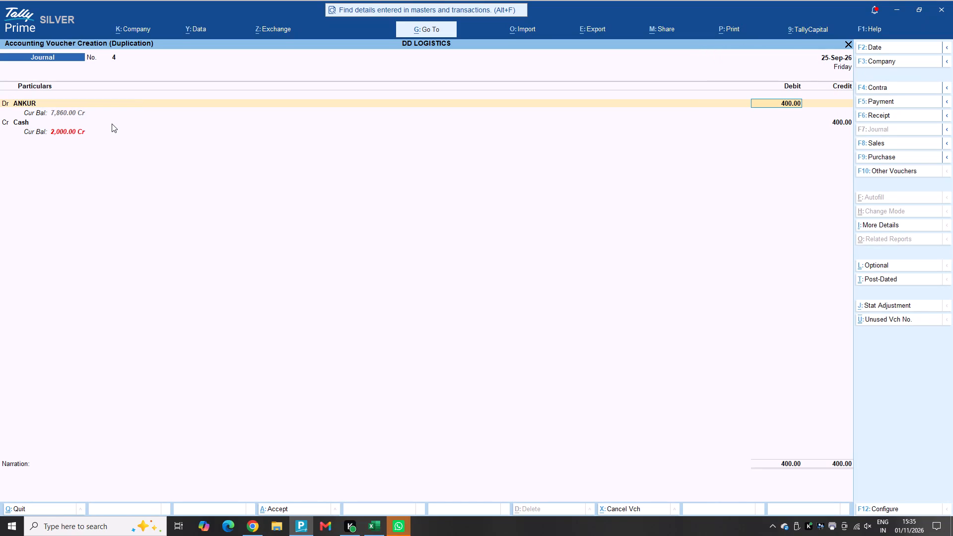
text(500)
key(Return)
key(Return)
key(Return)
key(Return)
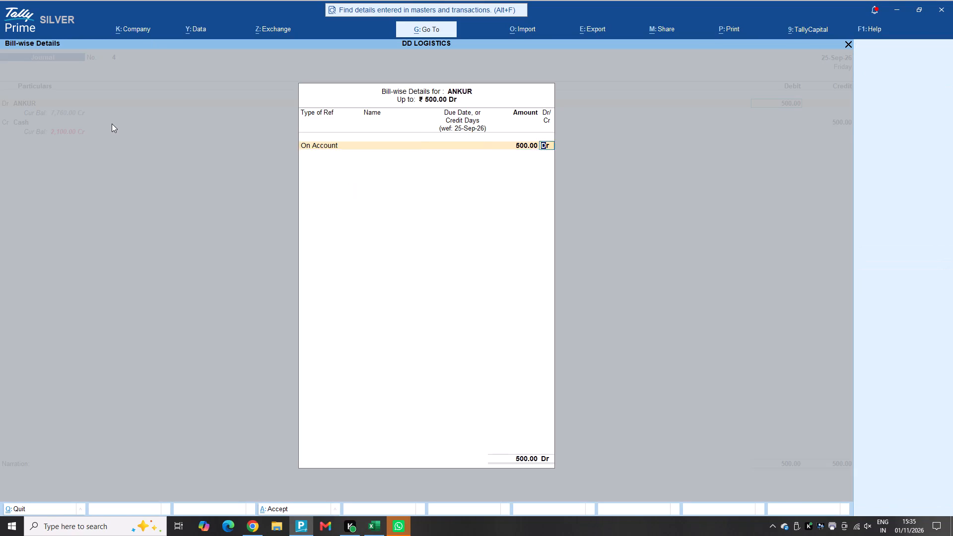
key(ctrl+a)
Duplicate the 25-Sep-26 ANKUR journal voucher, date the copy 28-Sep-26, and save it.
key(Down)
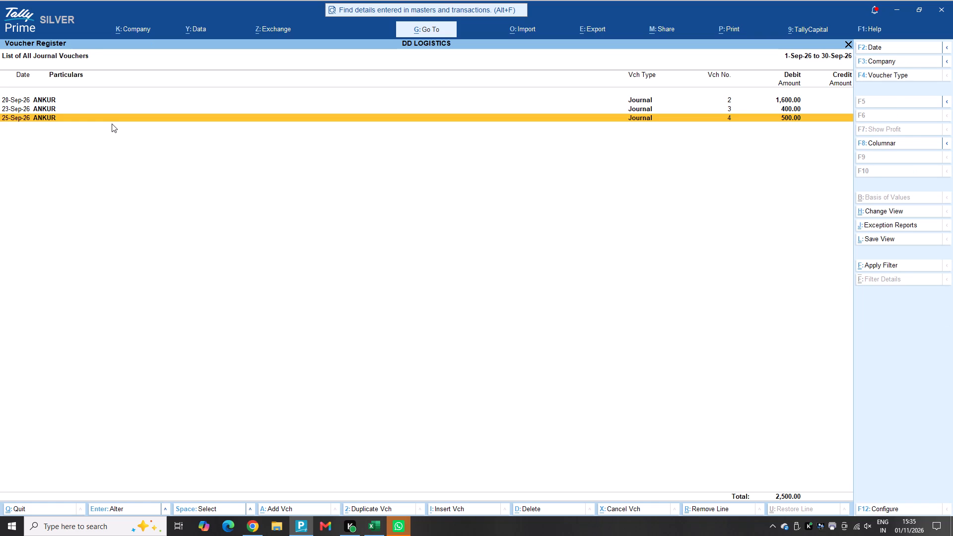
key(alt+2)
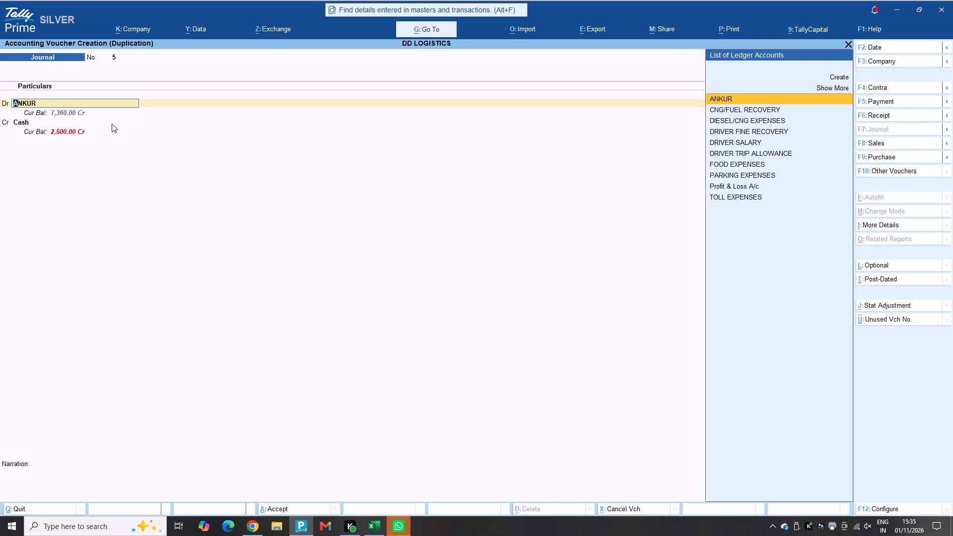
key(F2)
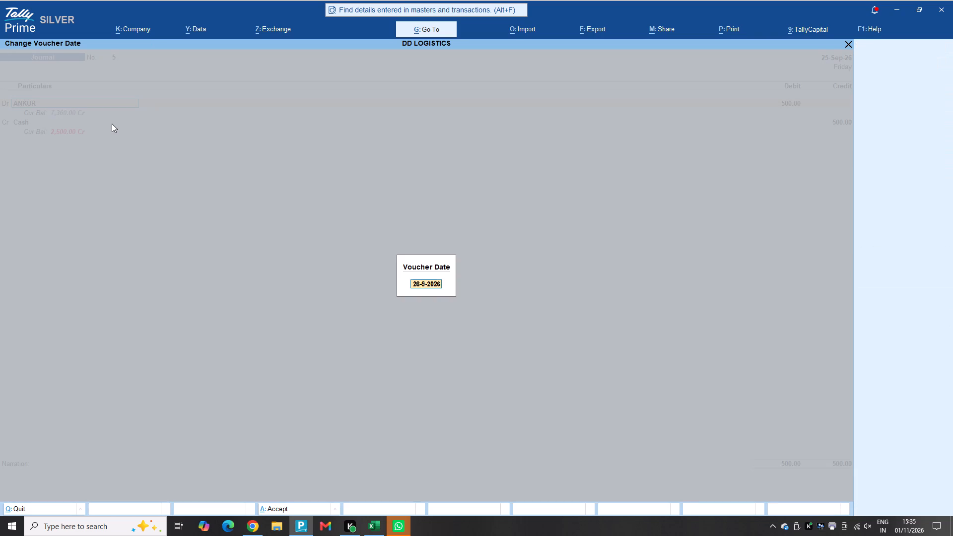
text(28-)
key(9)
key(Return)
key(ctrl+a)
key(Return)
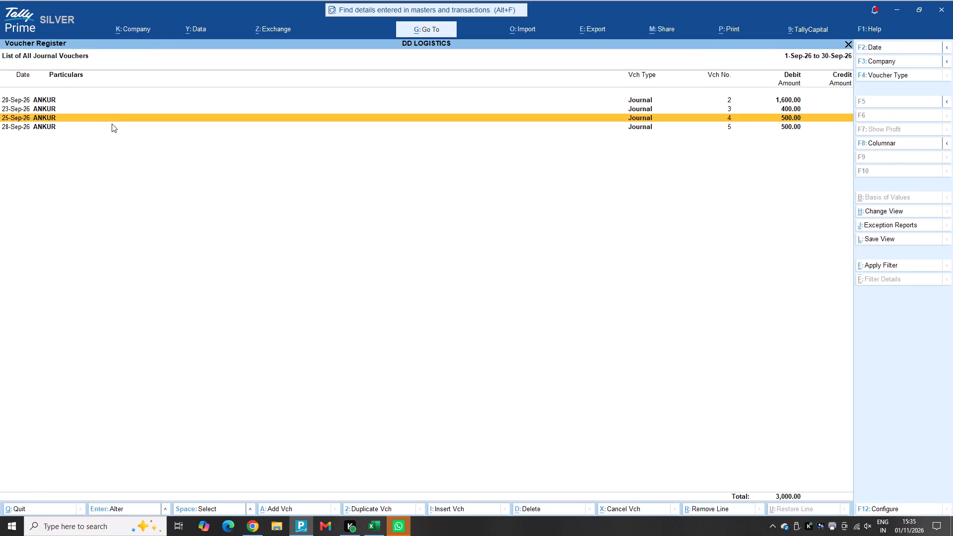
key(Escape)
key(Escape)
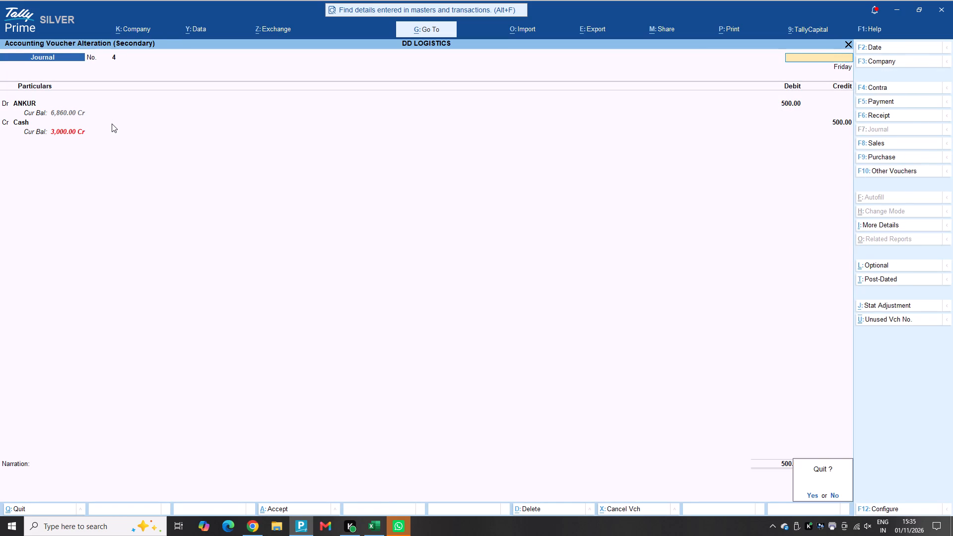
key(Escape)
Set the 28-Sep-26 voucher's ANKUR debit to 400, allocated On Account against a 400 Cash credit, and save the voucher.
key(Down)
key(Return)
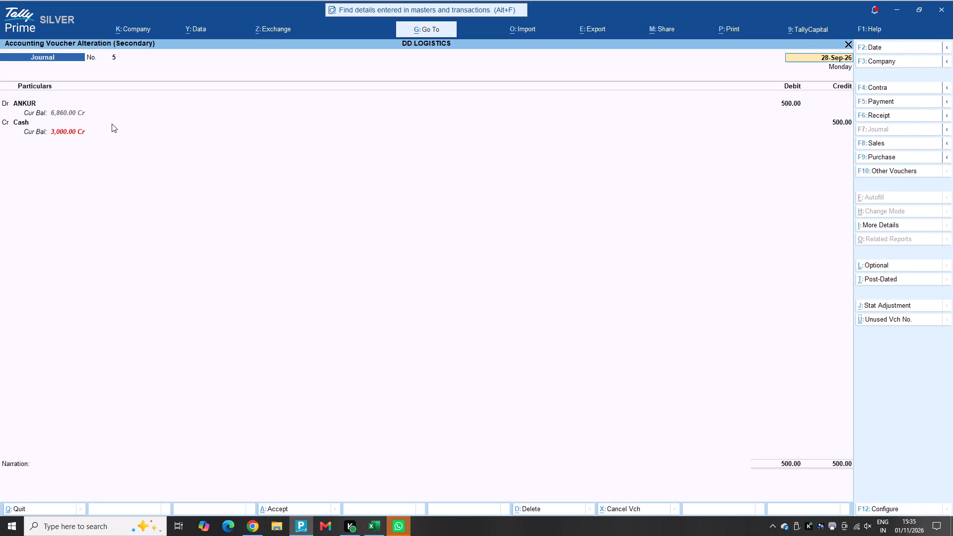
key(Return)
key(Return)
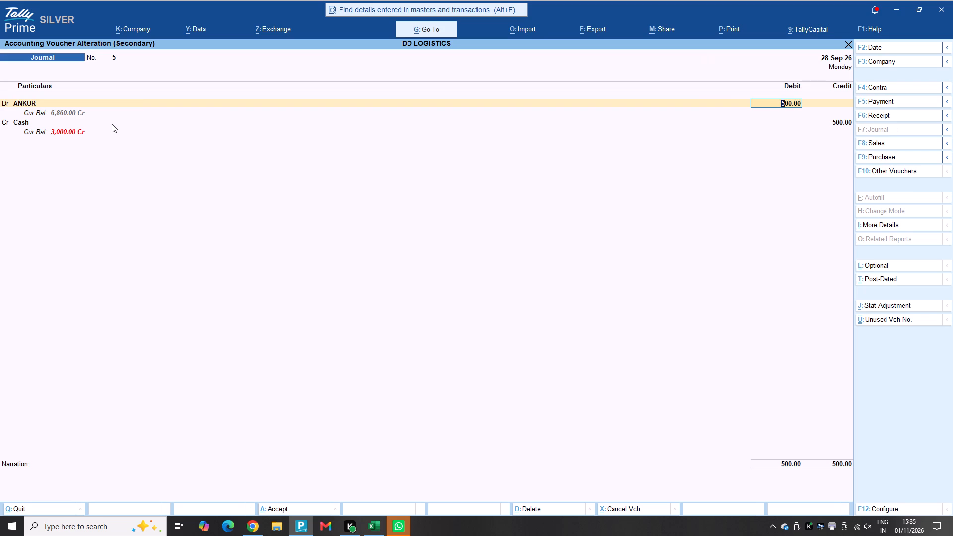
text(400)
key(Return)
key(Return)
key(ctrl+a)
key(Return)
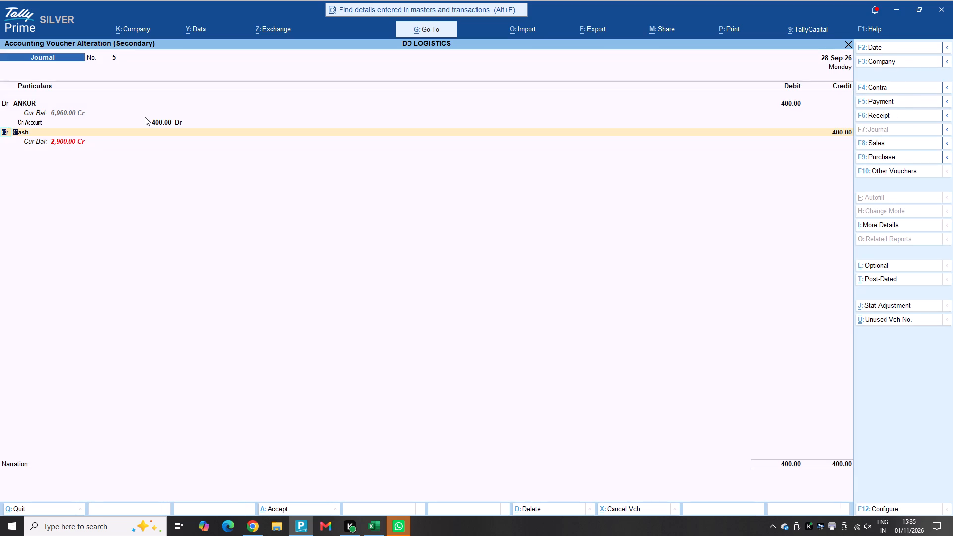
key(Return)
key(ctrl+a)
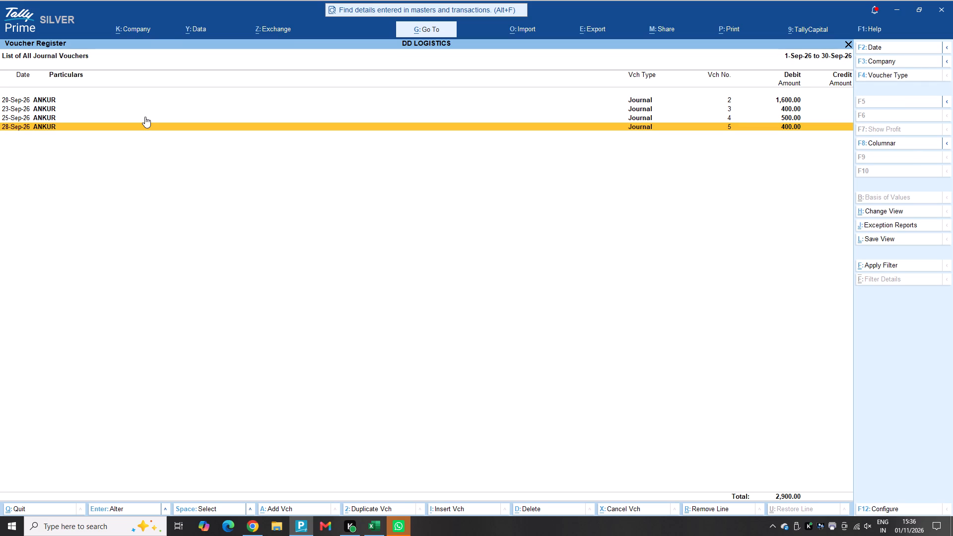
Duplicate the 28-Sep-26 ANKUR journal voucher, date the copy 29-Aug-26, and save it.
key(alt+2)
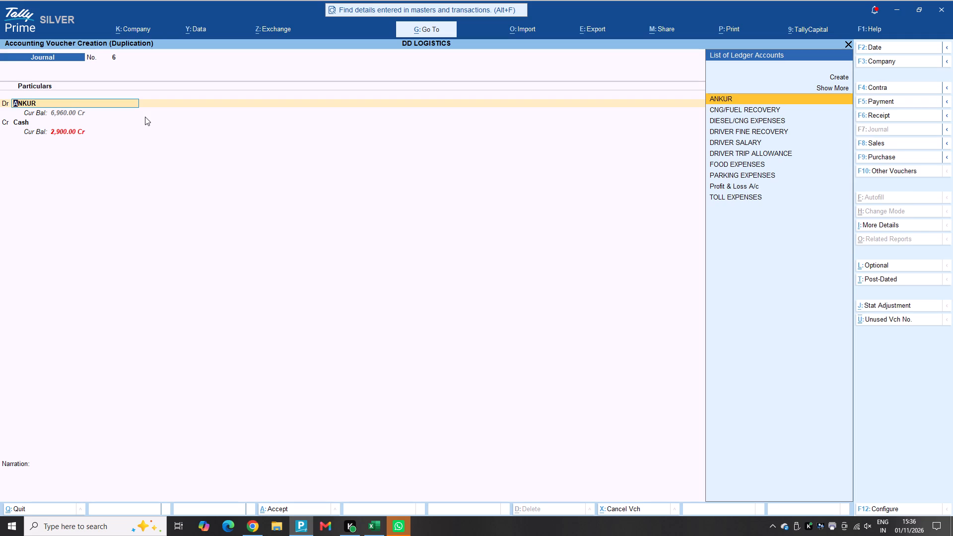
key(F2)
text(29-8)
key(Return)
key(ctrl+a)
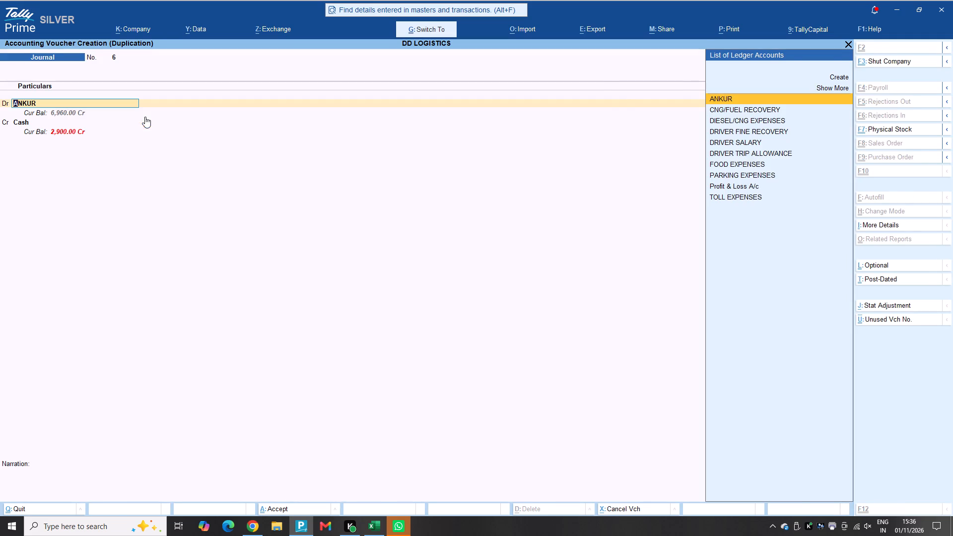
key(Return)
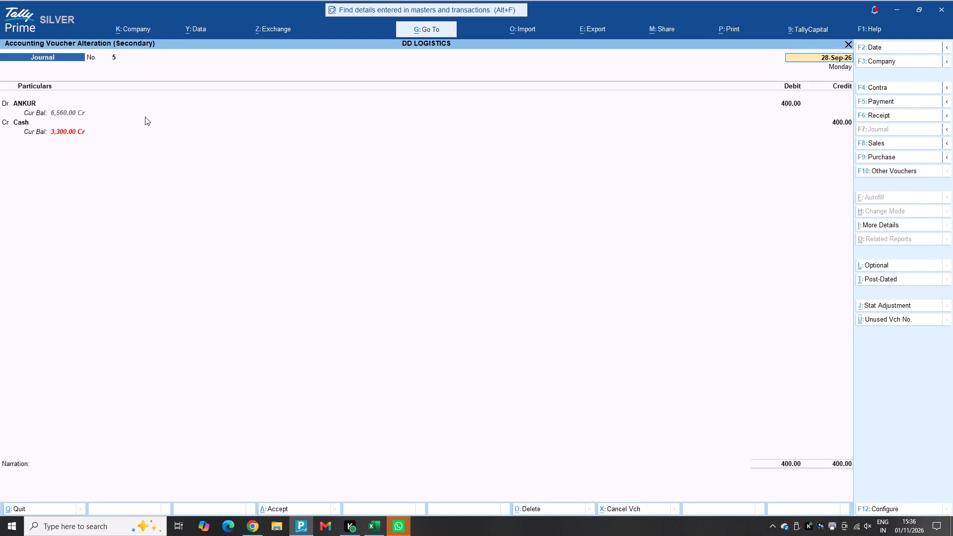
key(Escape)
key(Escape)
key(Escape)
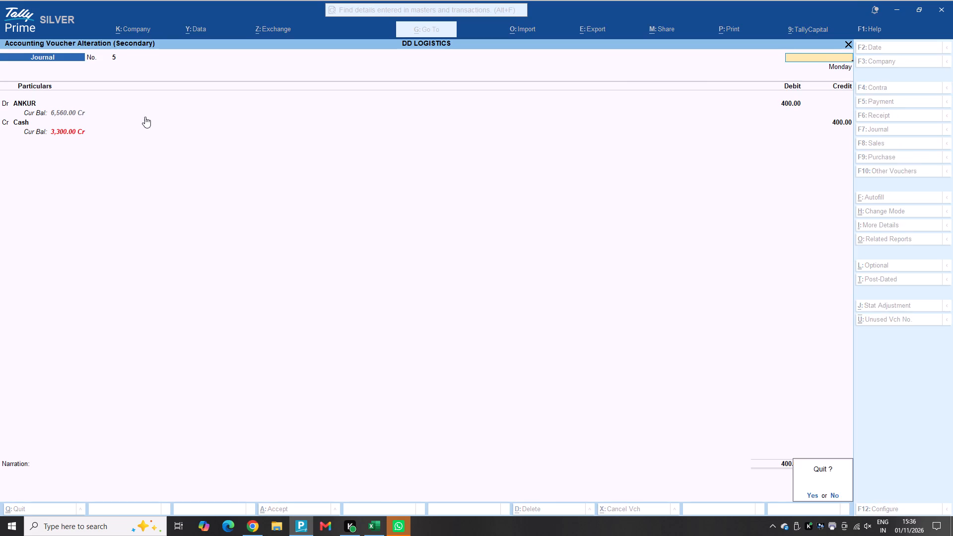
Change the date of the ANKUR voucher in the Journal Register's August list to 29-Sep-26 and save it.
key(Escape)
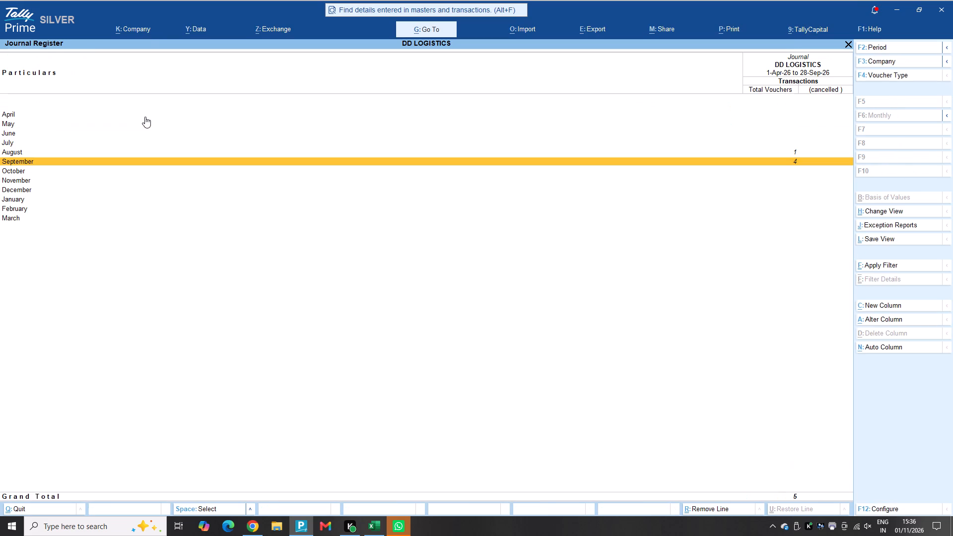
key(Up)
key(Return)
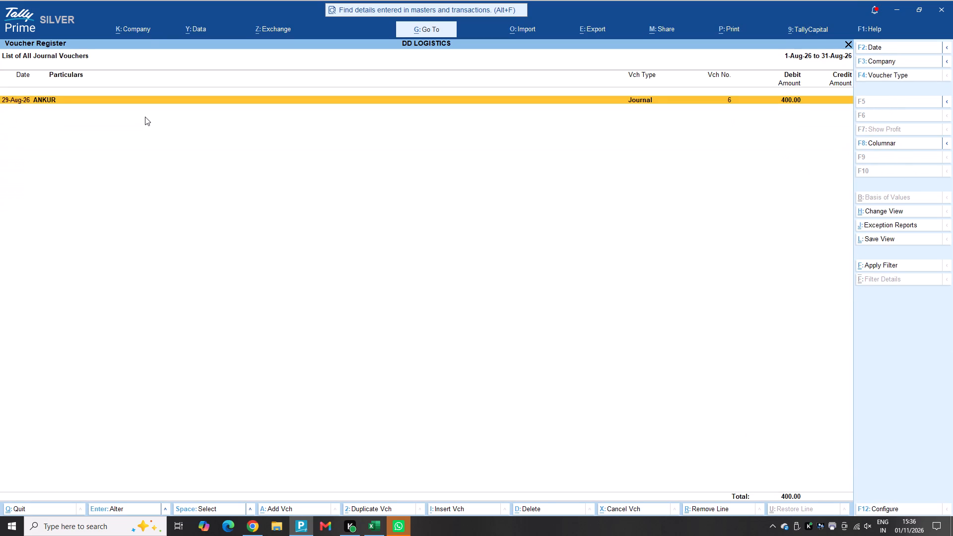
key(Return)
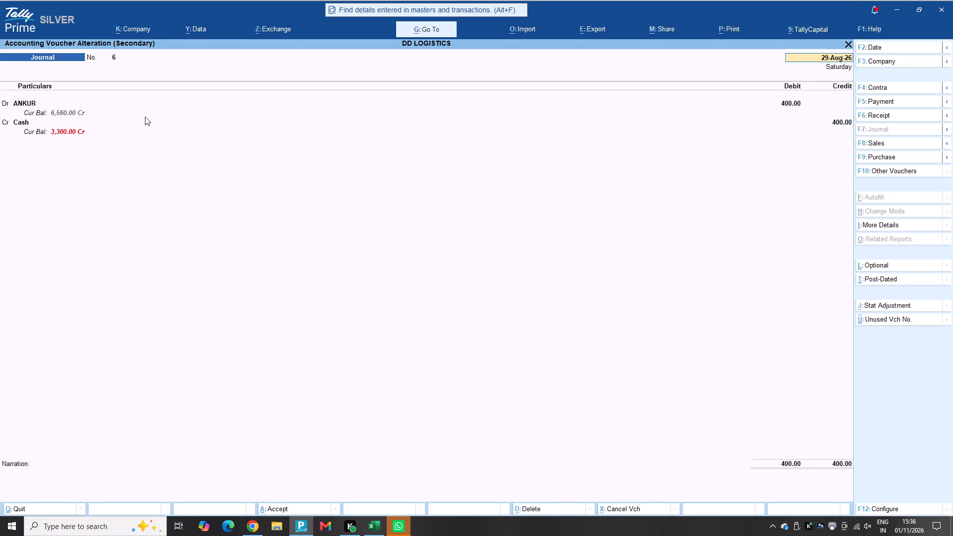
text(29-9)
key(ctrl+a)
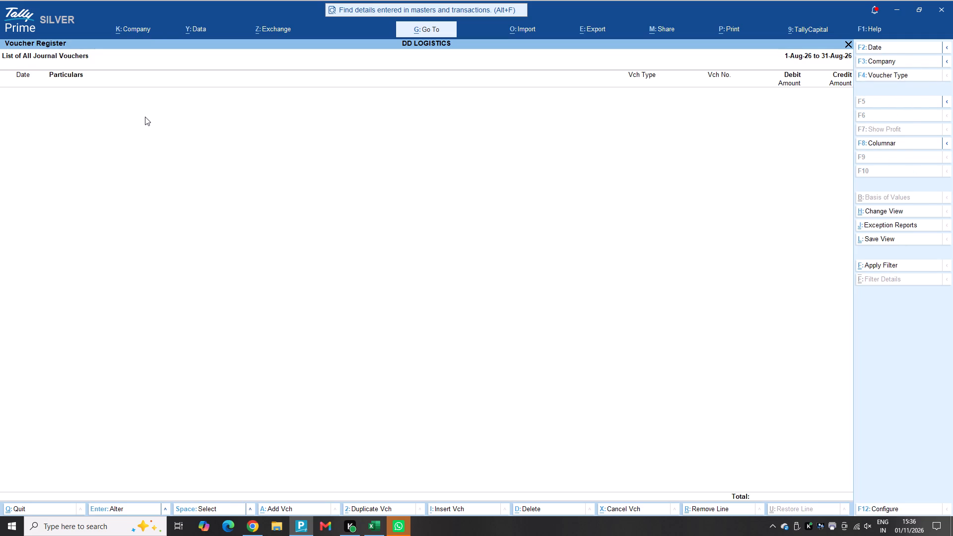
In the September voucher list, set the 29-Sep-26 ANKUR voucher's debit to 500, allocated On Account, and save it.
key(Escape)
key(Down)
key(Up)
key(Return)
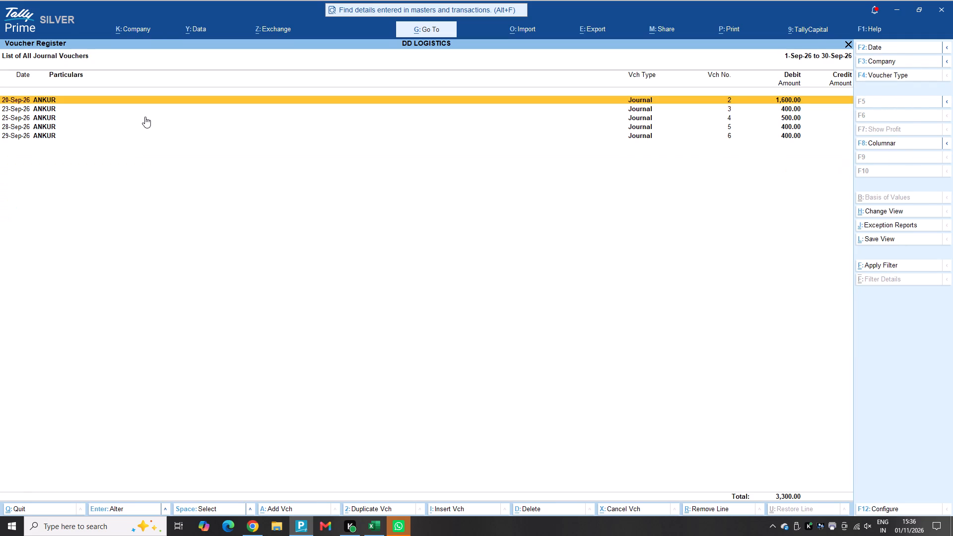
key(Down)
key(Down)
key(Down)
key(Down)
key(Down)
key(Down)
key(Down)
key(Return)
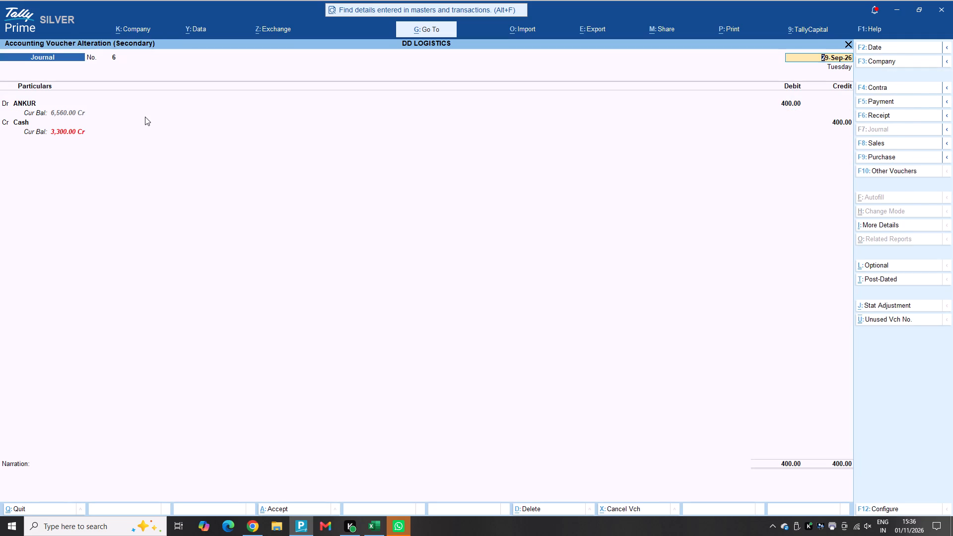
key(Return)
key(Return)
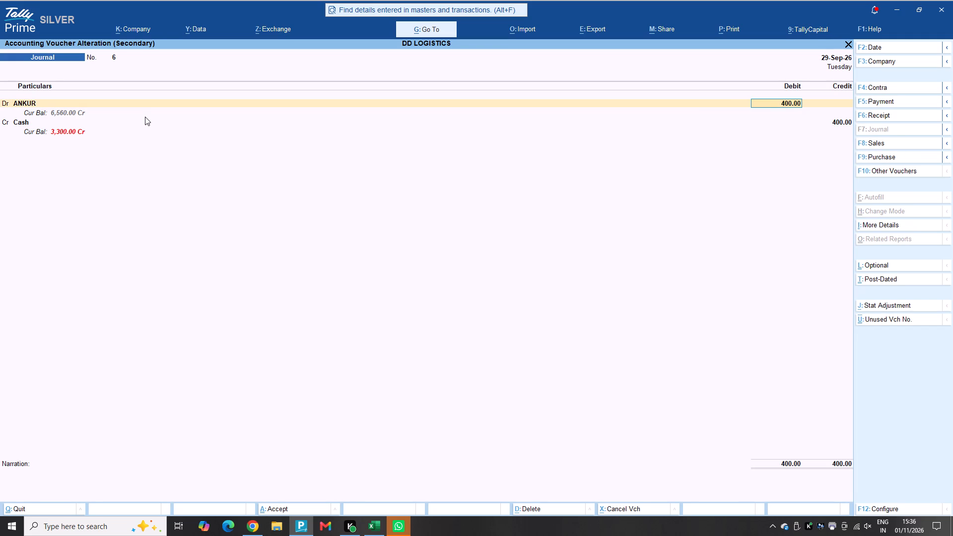
text(500)
key(Return)
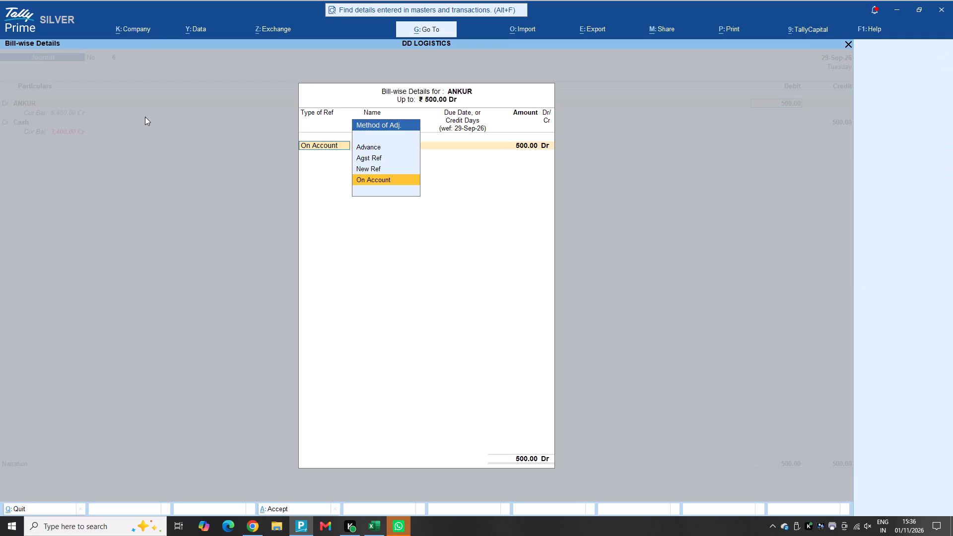
key(Return)
key(ctrl+a)
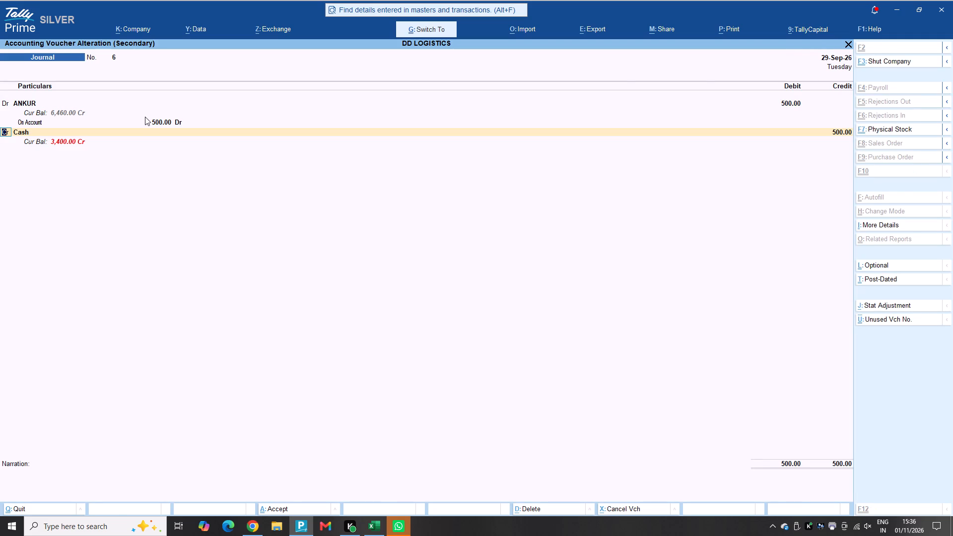
key(ctrl+a)
Duplicate the 29-Sep-26 ANKUR journal voucher, date the copy 1-Oct-26, and save it.
key(Down)
key(Up)
key(Down)
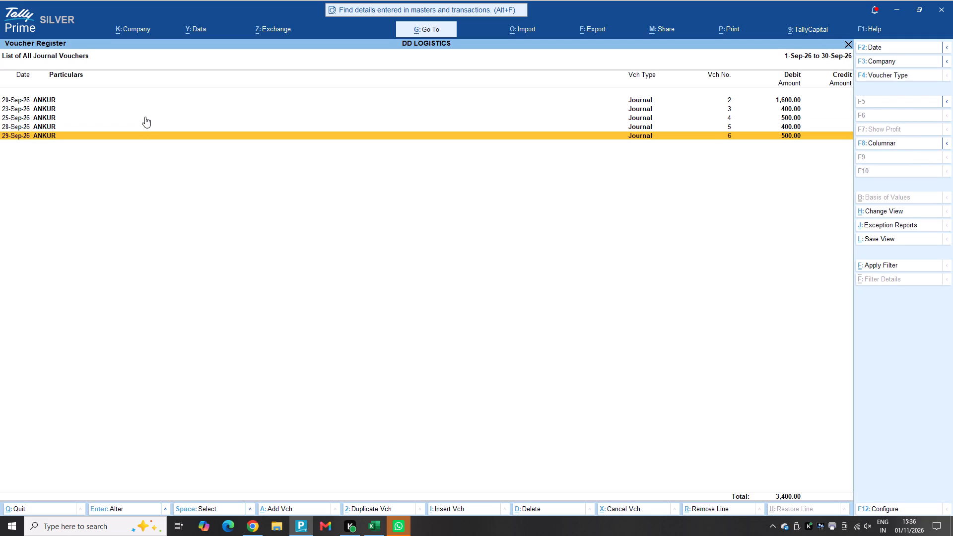
key(alt+2)
key(3)
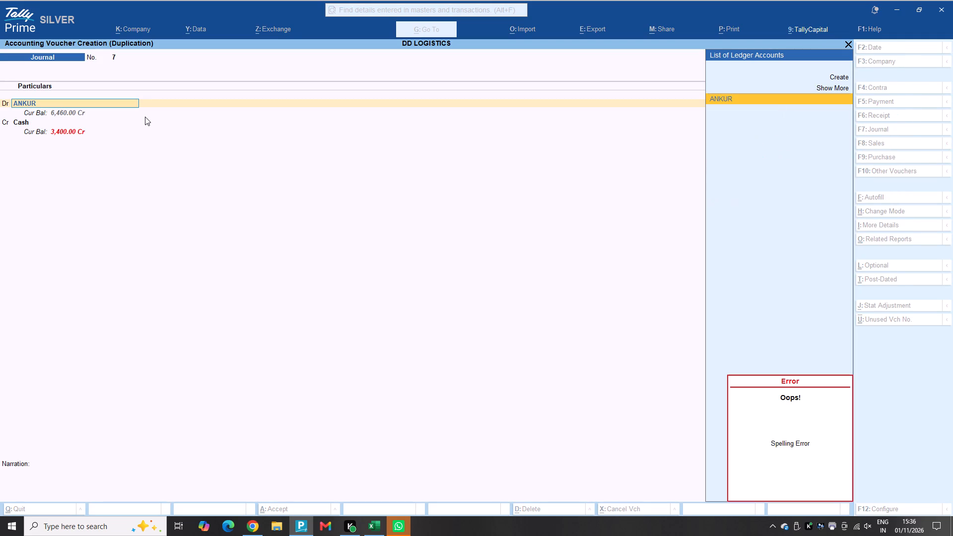
key(Return)
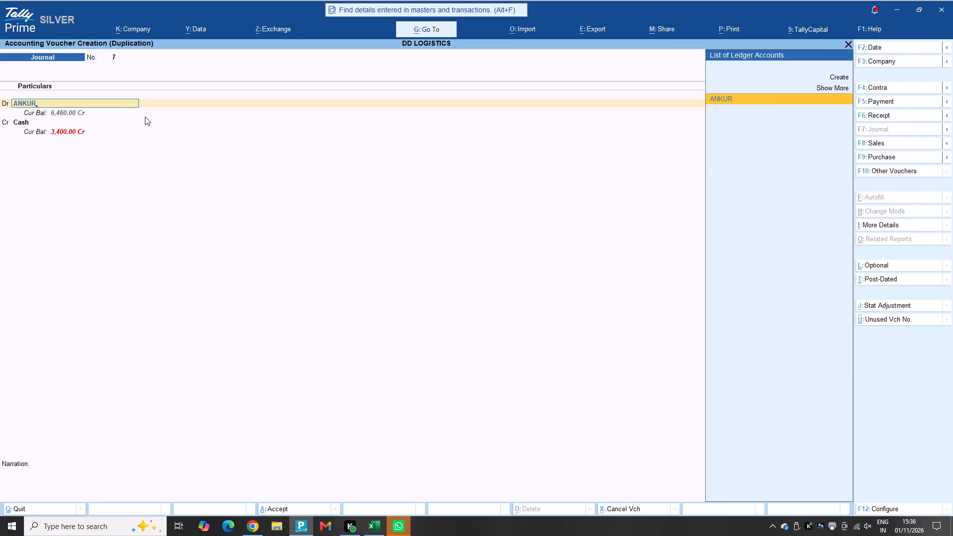
key(F2)
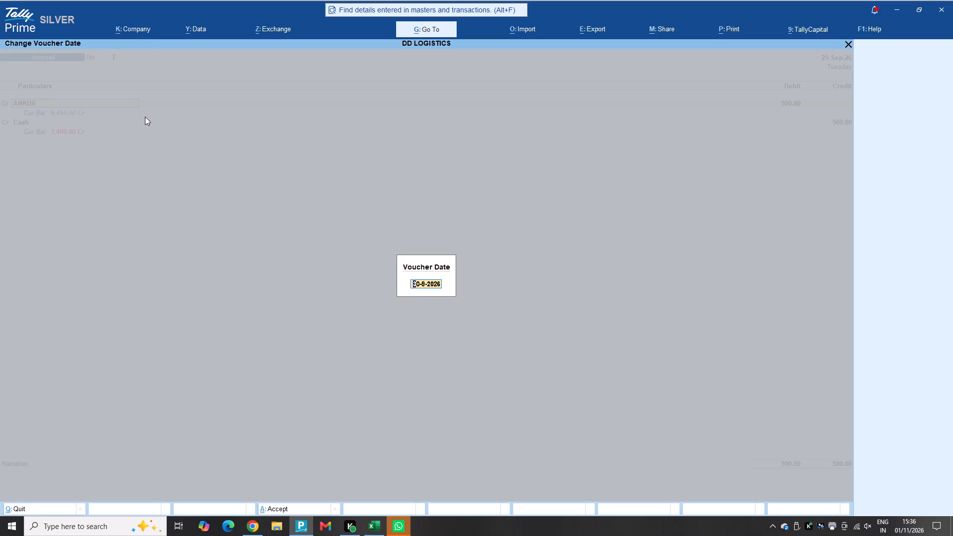
text(1-10)
key(Return)
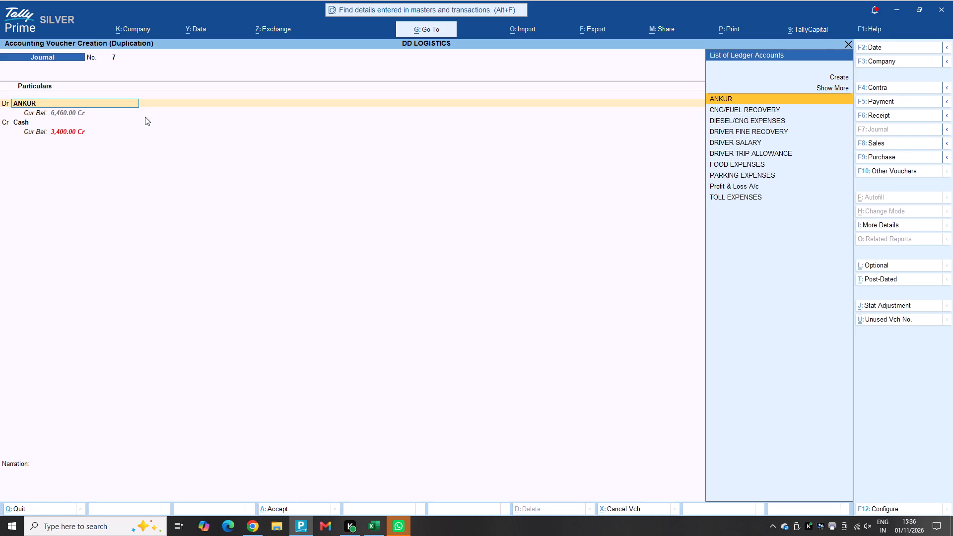
key(ctrl+a)
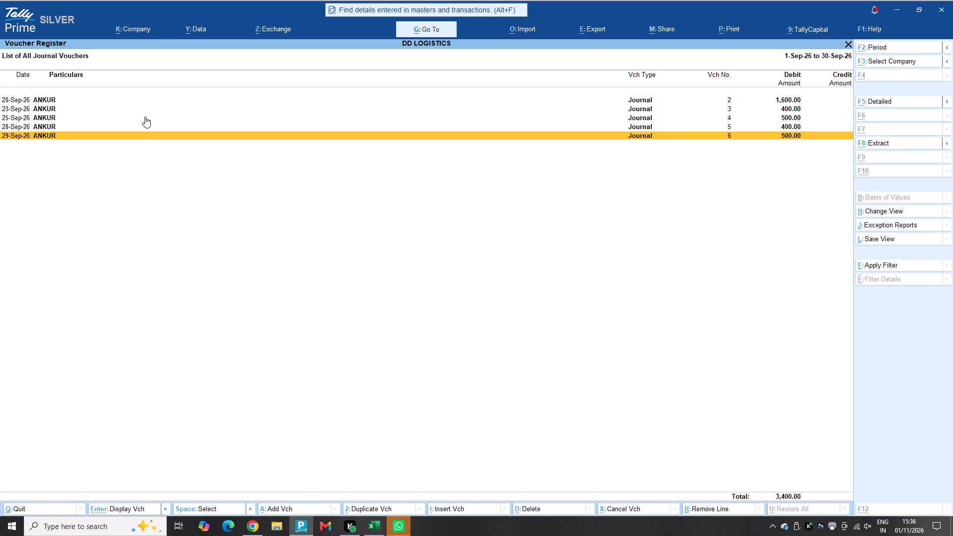
Open the October voucher list of the Journal Register.
key(Escape)
key(Down)
key(Up)
key(Return)
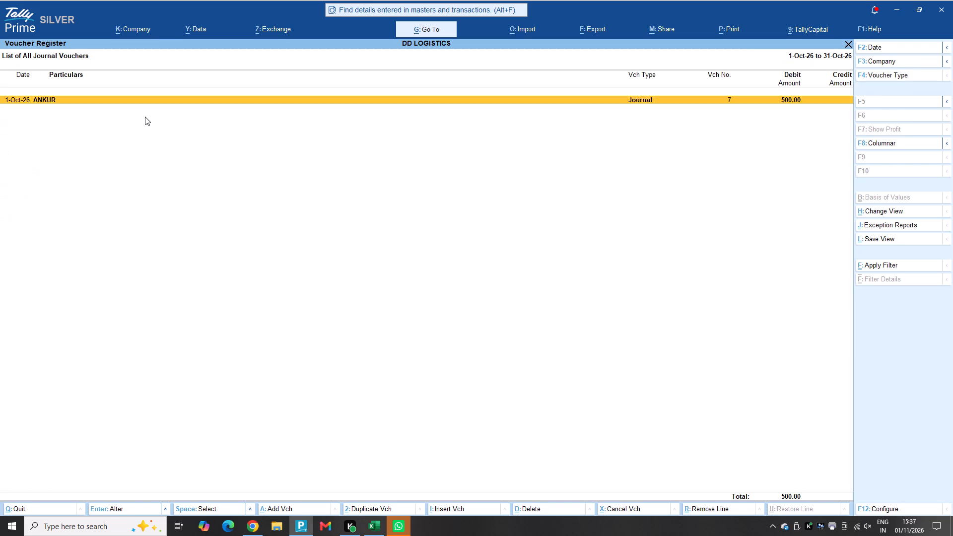
Duplicate the 1-Oct-26 ANKUR journal voucher, date the copy 4-Oct-26, and save it.
key(alt+2)
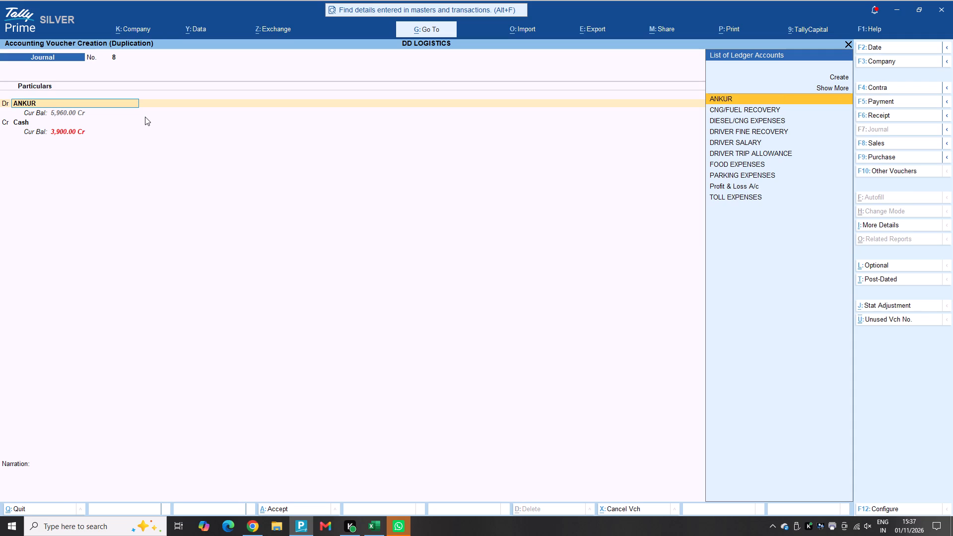
key(F2)
text(4-10)
key(Return)
key(ctrl+a)
key(Right)
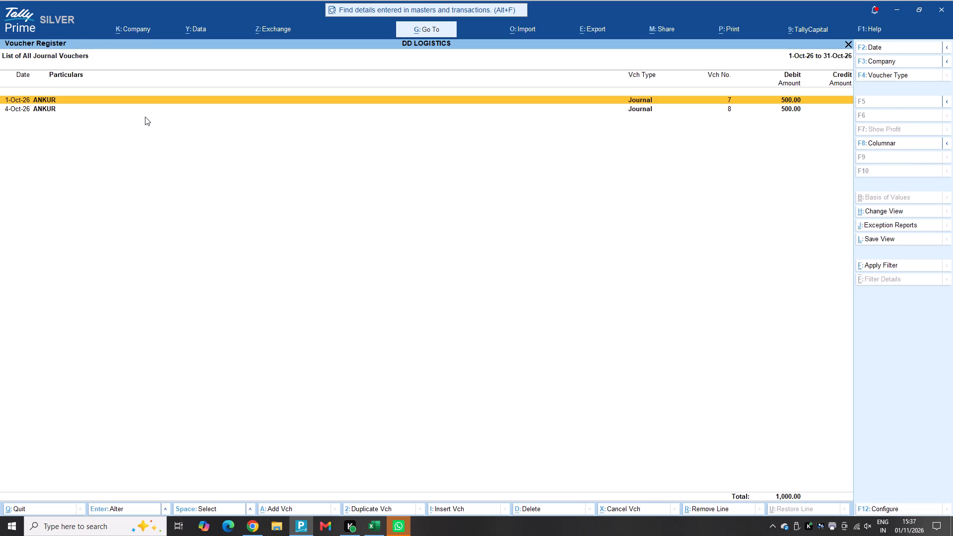
Duplicate the 4-Oct-26 ANKUR journal voucher and date the copy 9-Oct-26.
key(Down)
key(Down)
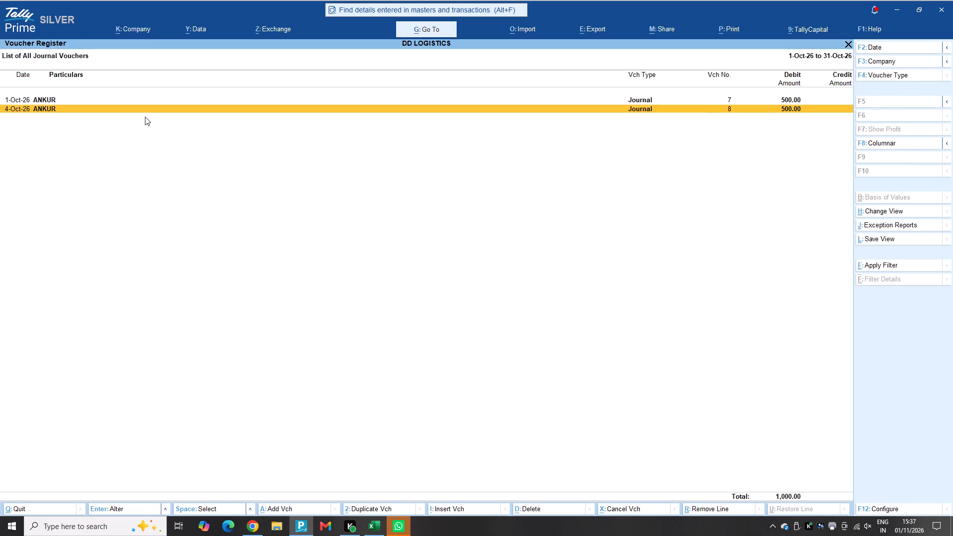
key(alt+2)
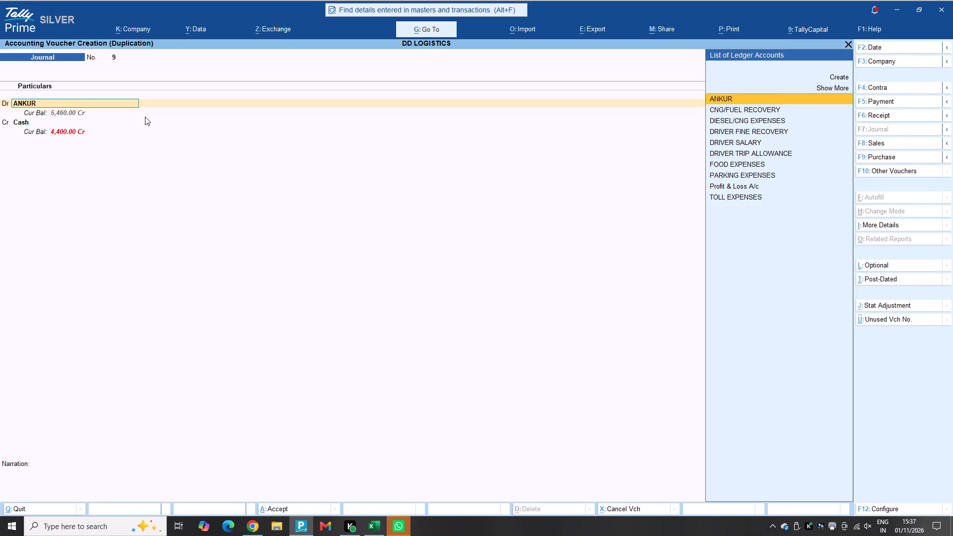
key(F2)
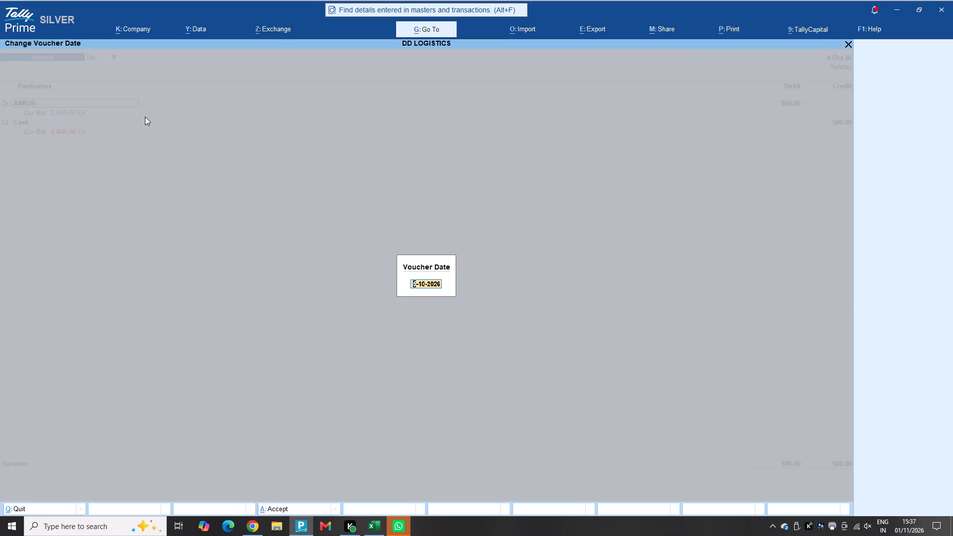
text(10-)
text(10)
key(Return)
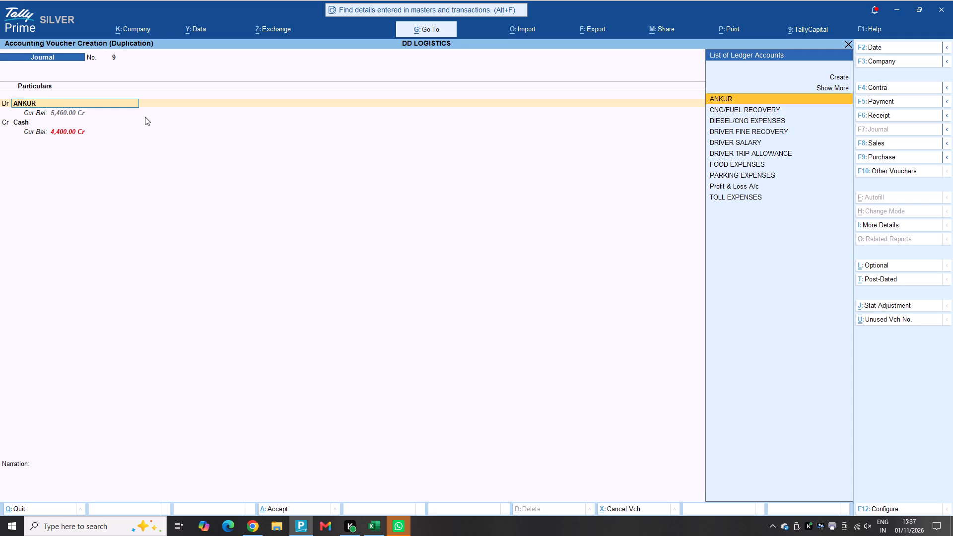
key(Return)
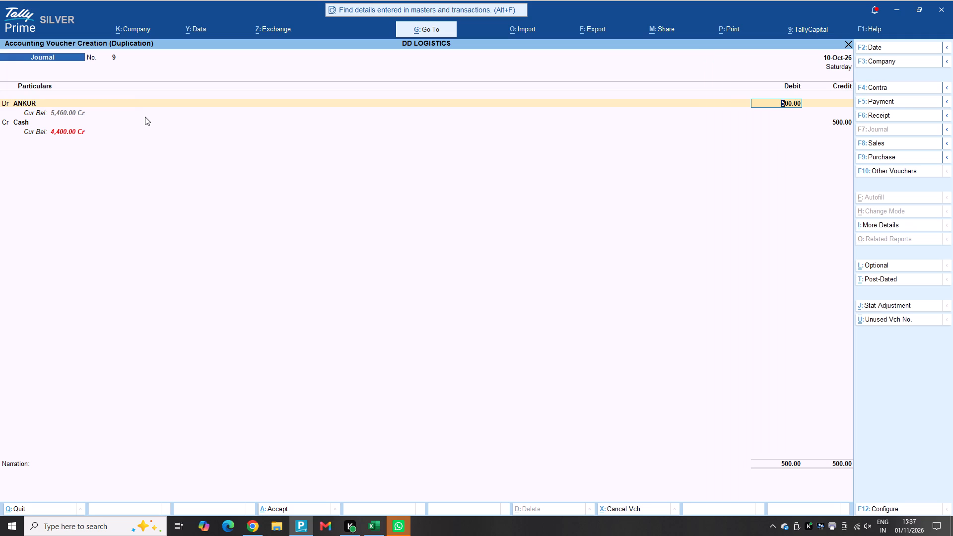
key(F2)
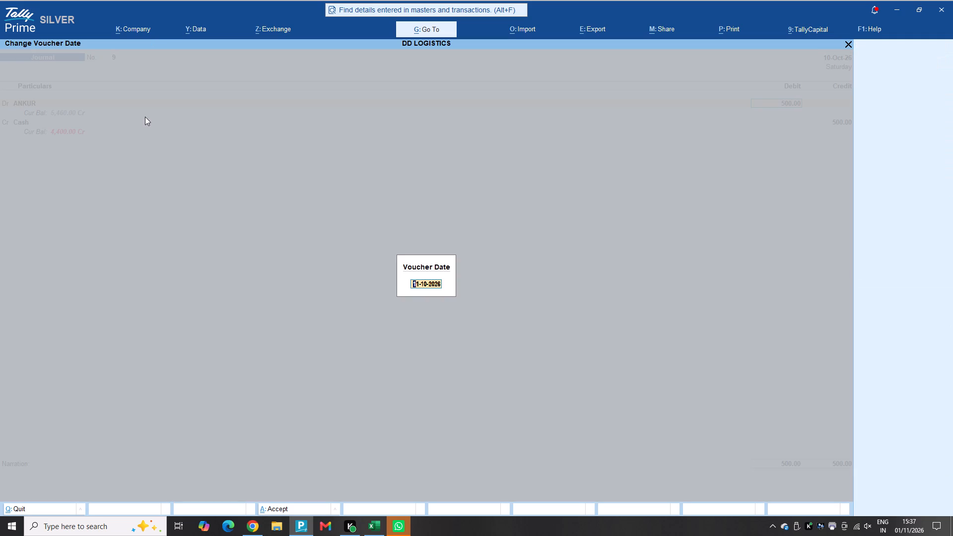
key(9)
text(-10)
key(Return)
key(Return)
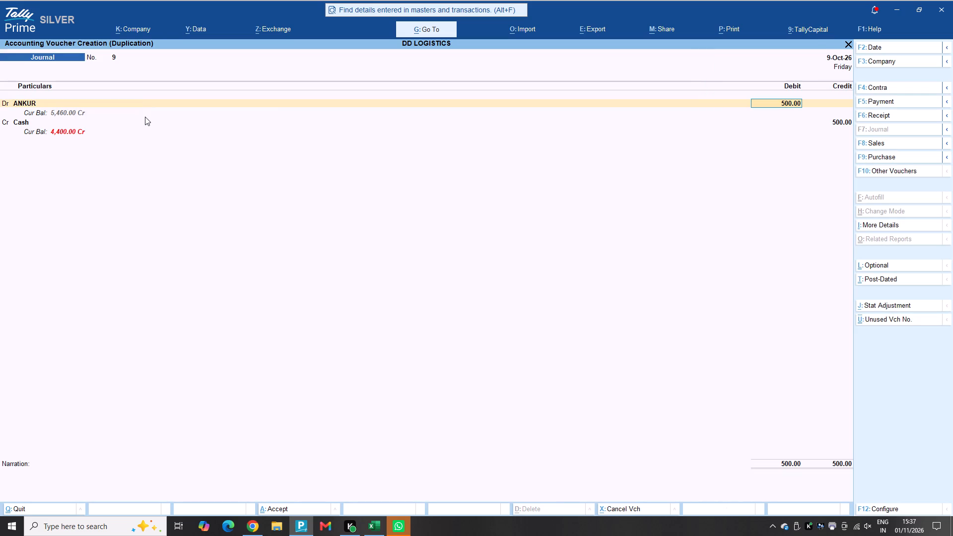
Set the duplicated voucher's ANKUR debit to 4000, allocated On Account against Cash, and save it.
text(4000)
key(Return)
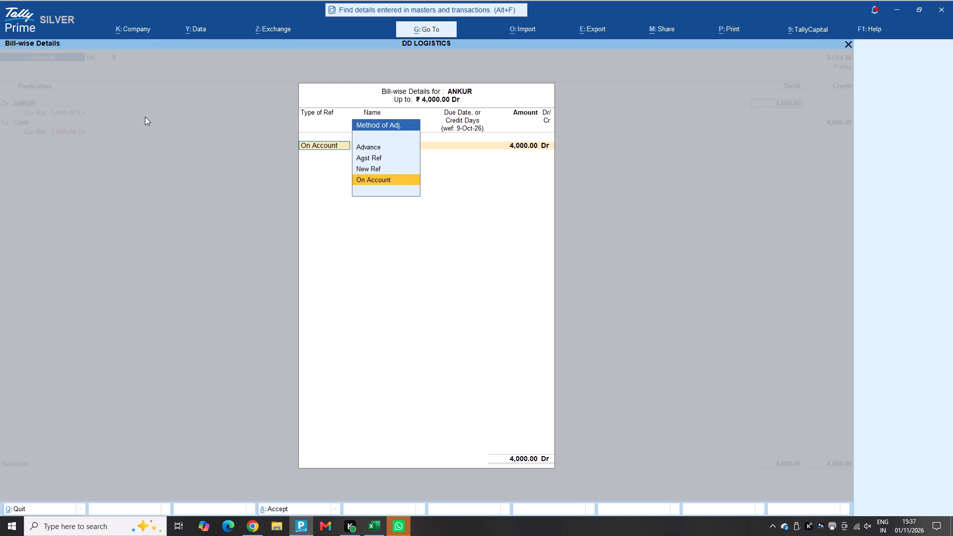
key(Return)
key(ctrl+a)
key(Return)
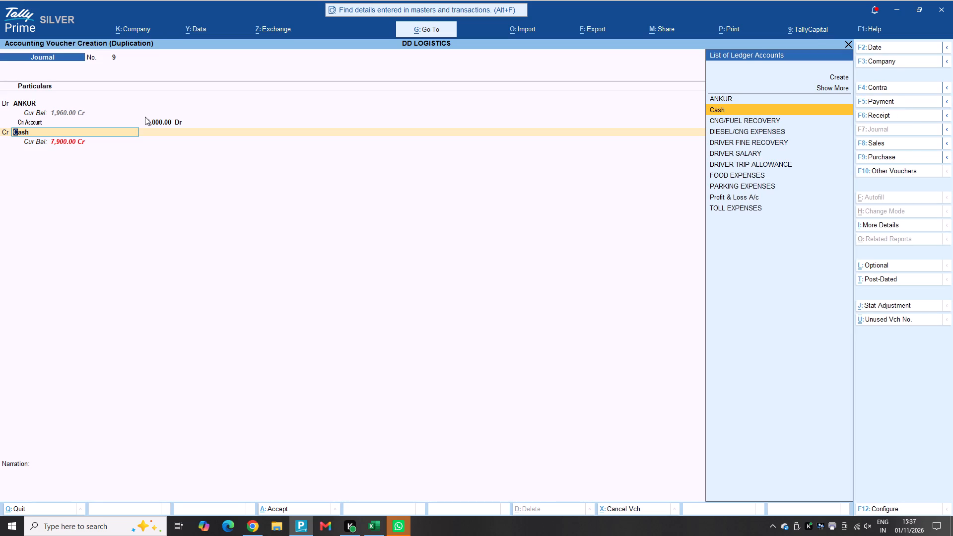
key(Return)
key(ctrl+a)
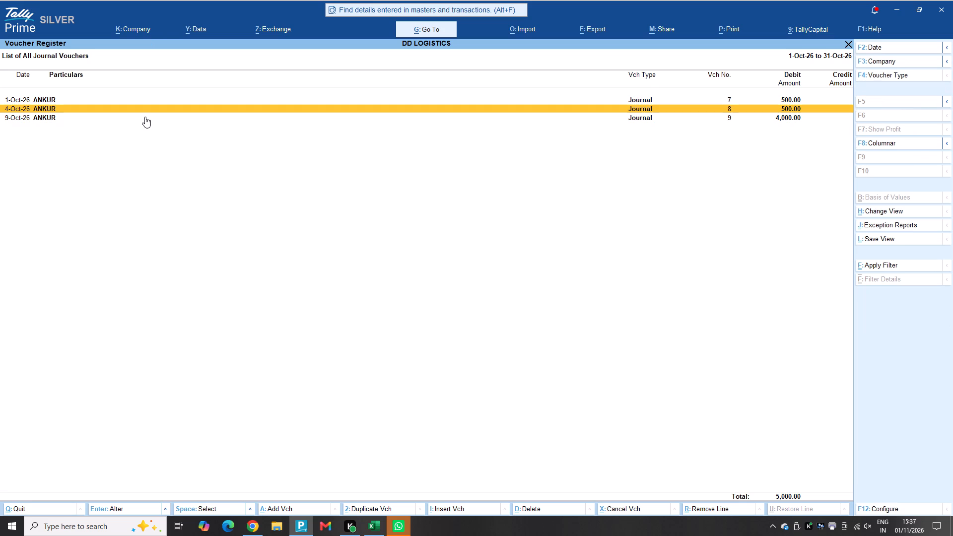
Duplicate the 9-Oct-26 ANKUR journal voucher and date the copy 13-Oct-26.
key(Down)
key(Down)
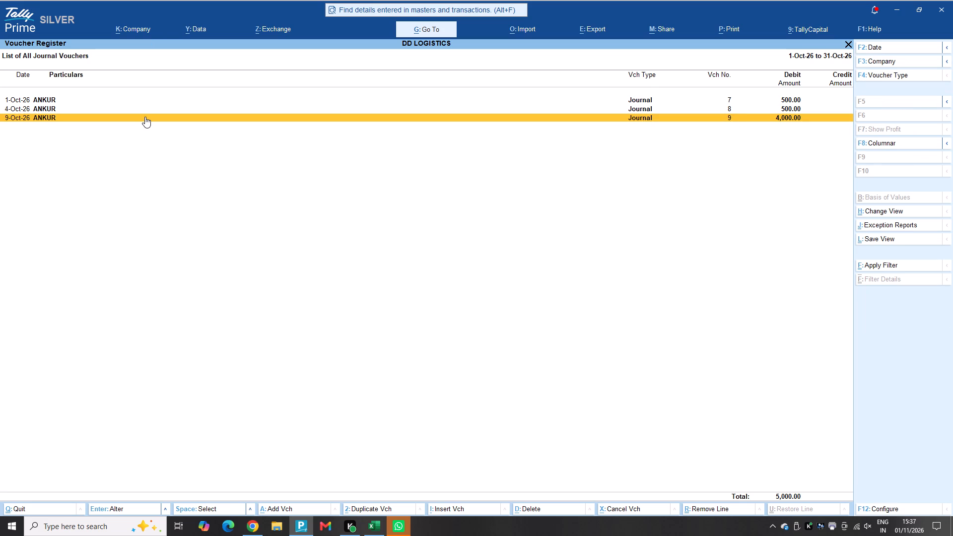
key(Up)
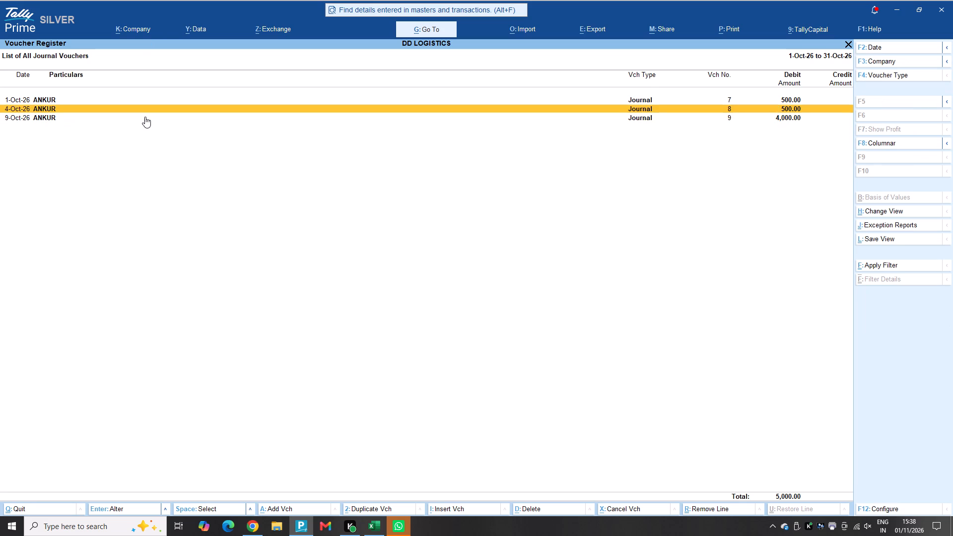
key(Down)
key(Down)
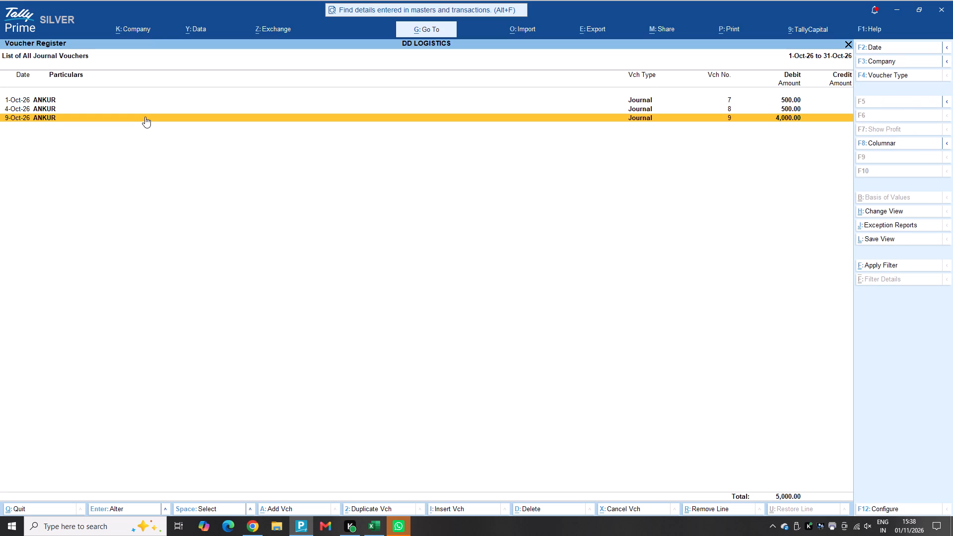
key(alt+2)
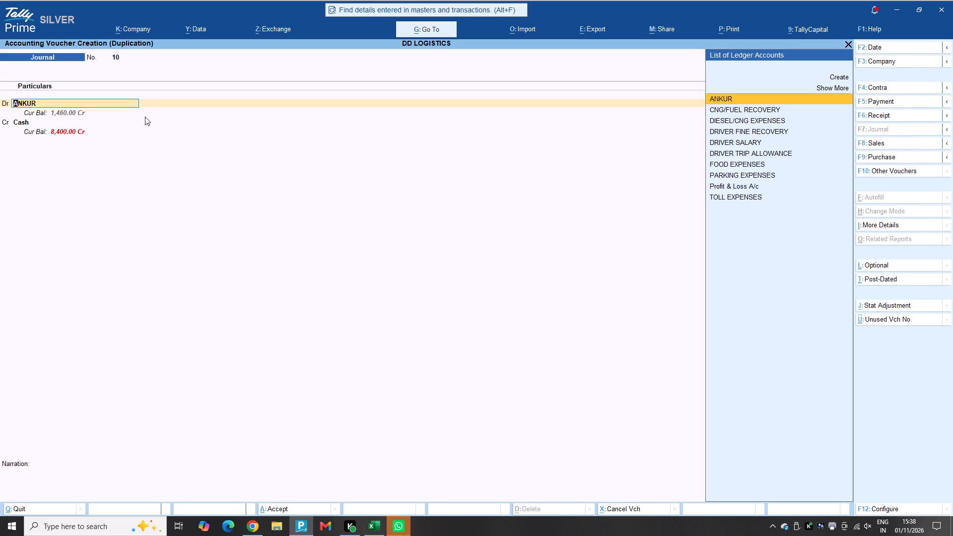
key(F2)
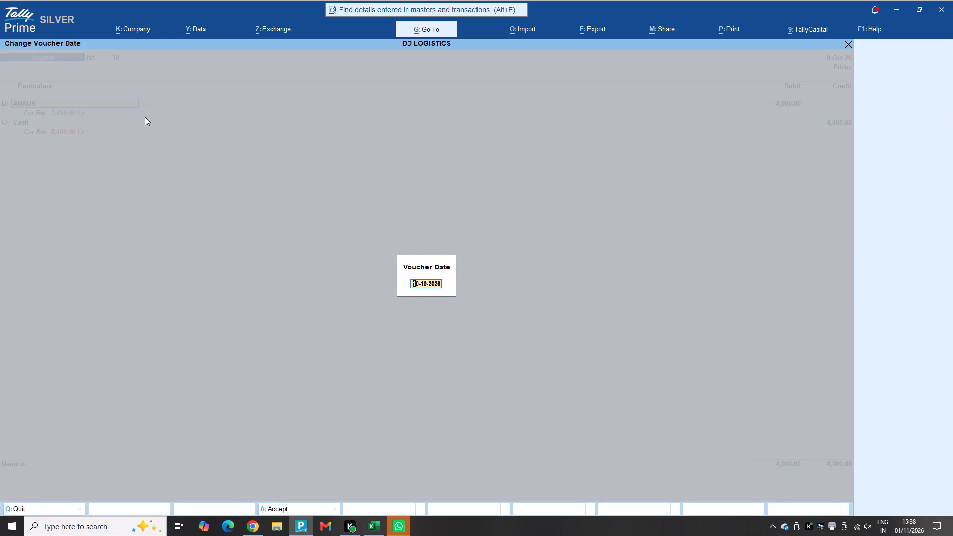
text(13-10)
key(Return)
key(Return)
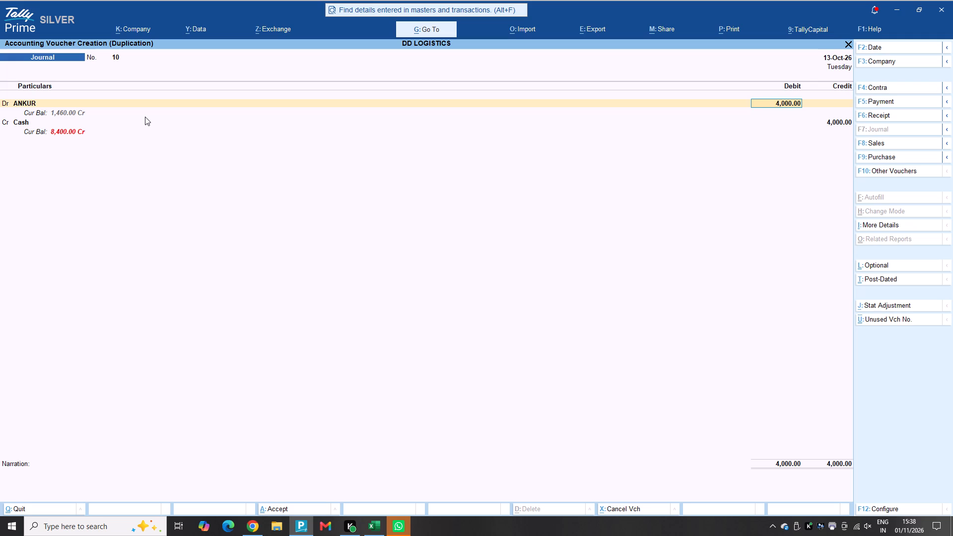
Set the duplicated voucher's ANKUR debit to 500, allocated On Account, and save it.
text(500)
key(Return)
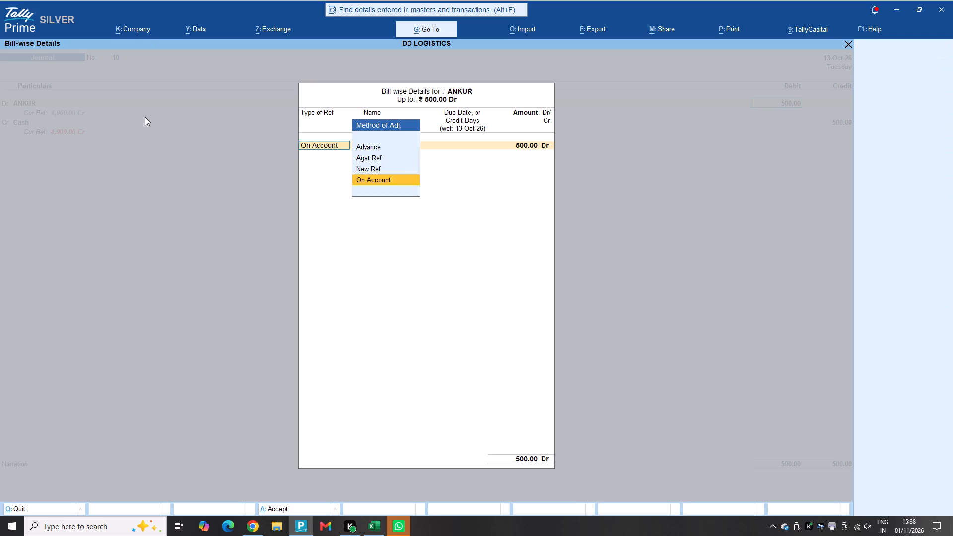
key(Return)
key(ctrl+a)
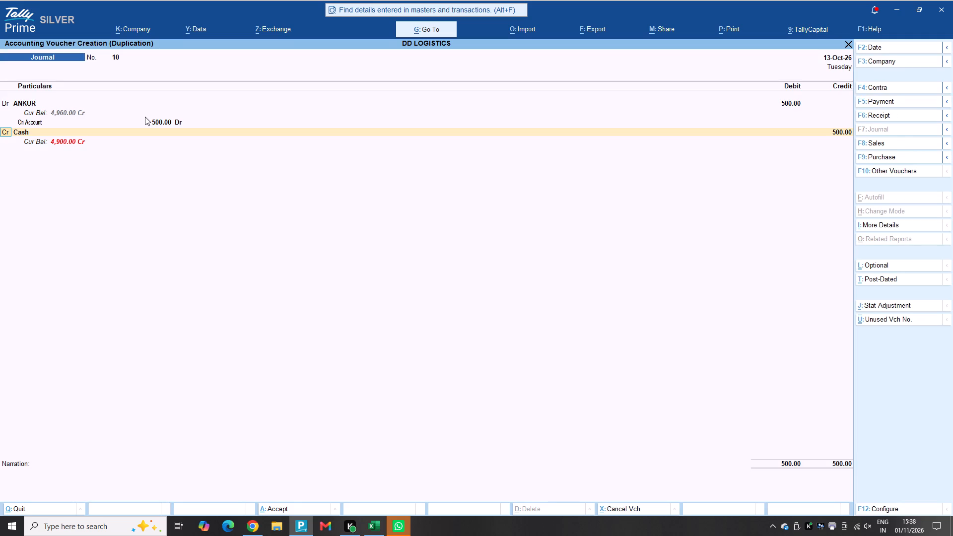
key(ctrl+a)
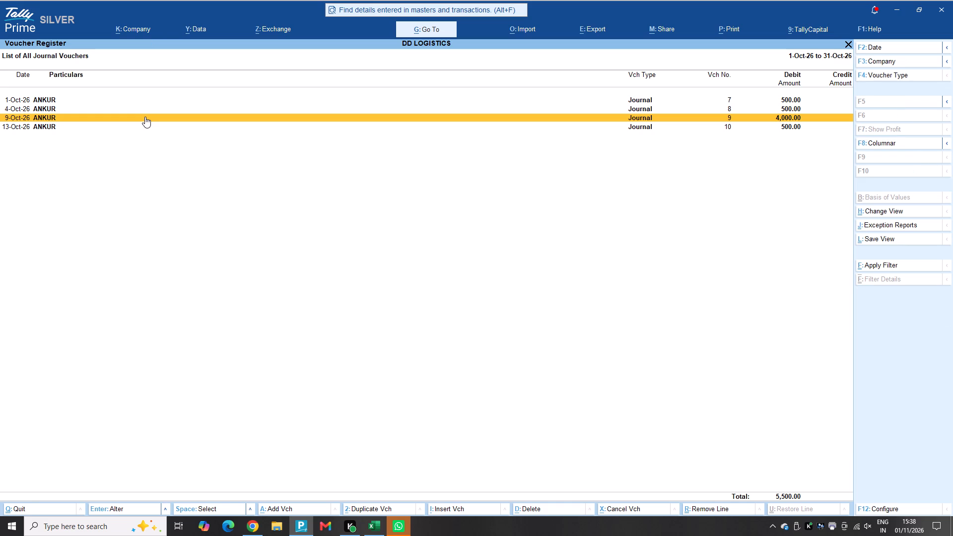
Duplicate the 13-Oct-26 ANKUR journal voucher and date the copy 14-Oct-26.
key(Down)
key(Down)
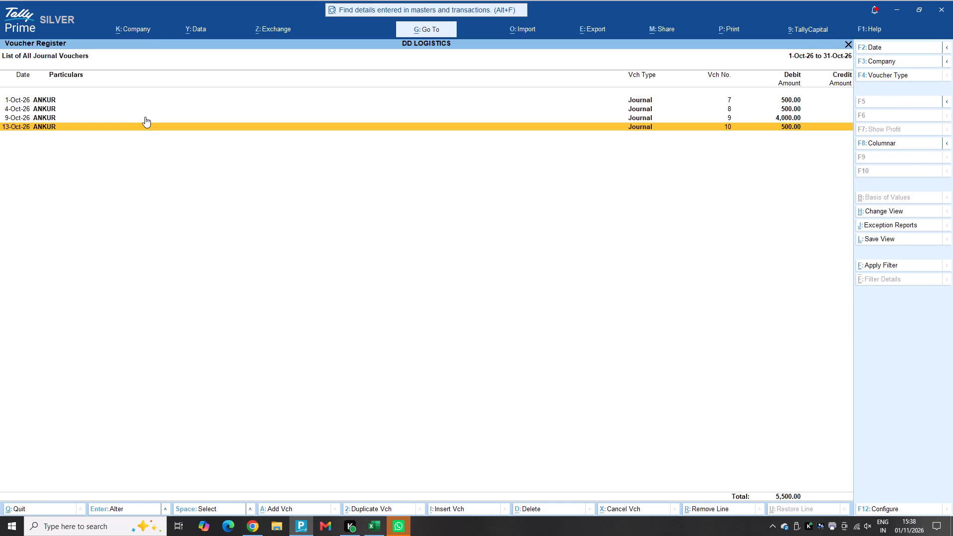
key(alt+2)
key(alt+1)
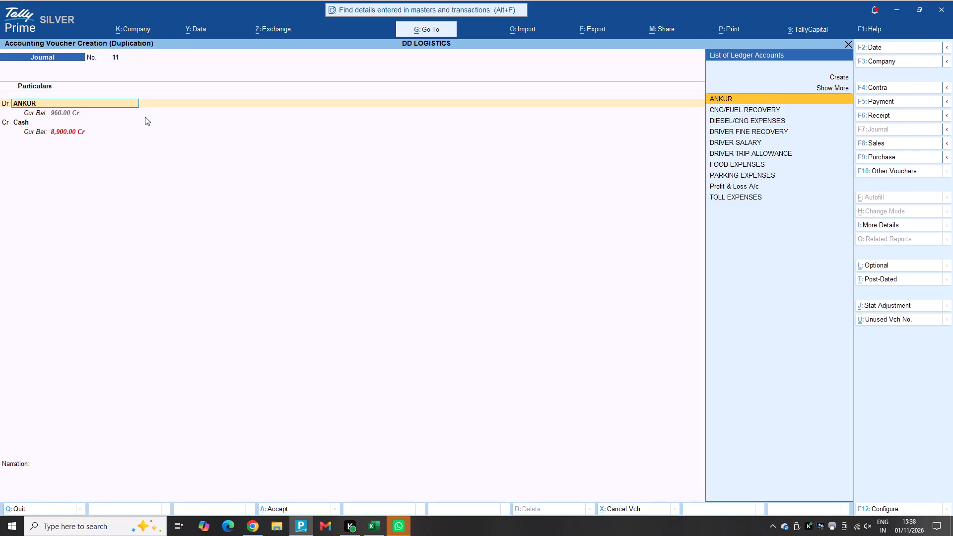
key(Return)
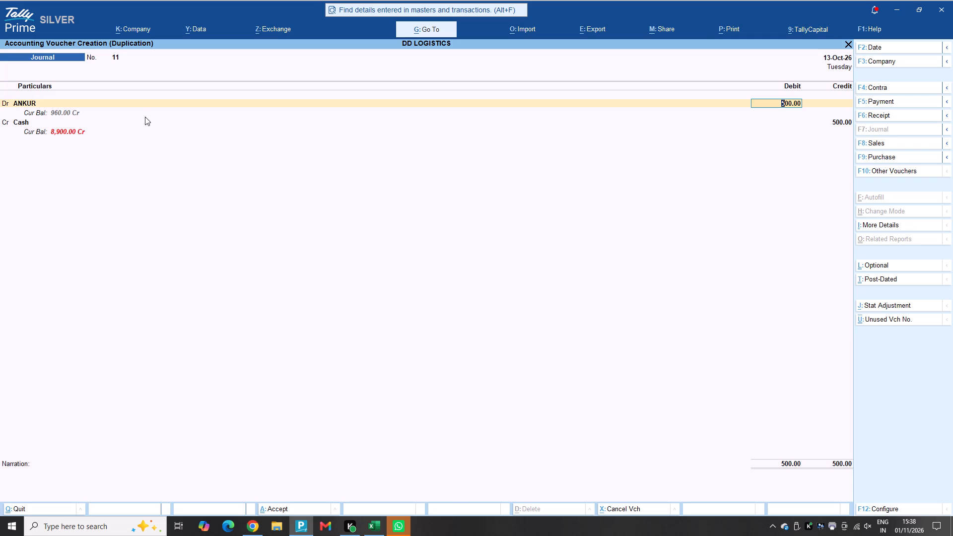
key(F2)
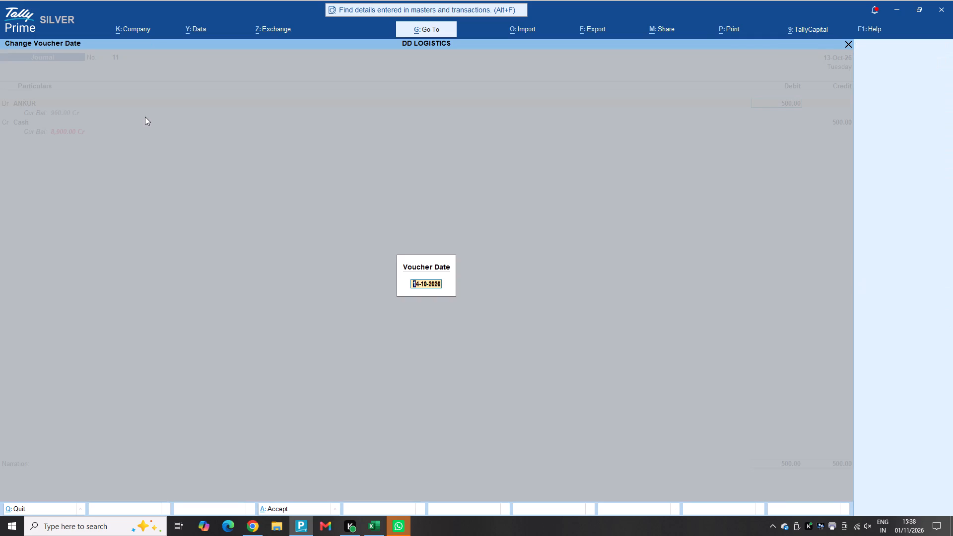
key(Return)
key(Return)
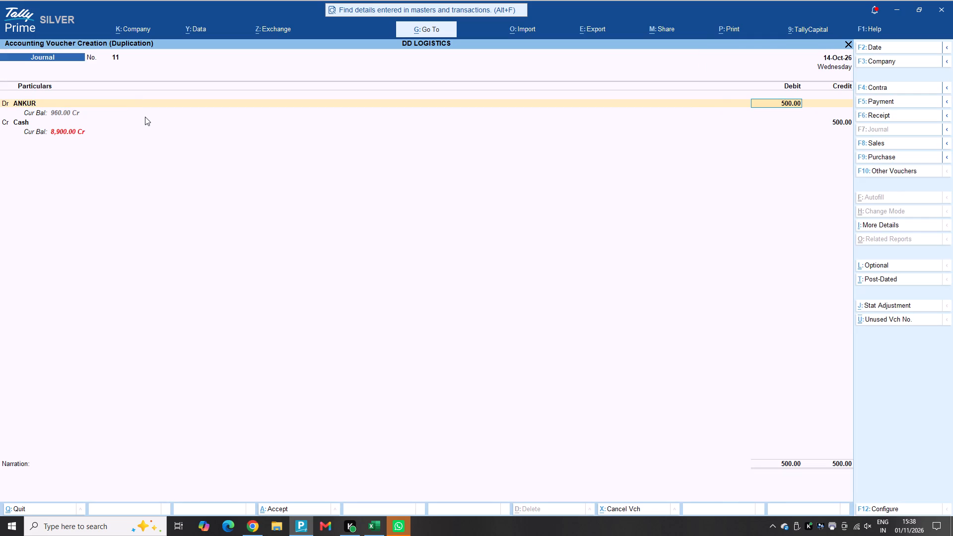
Set the duplicated voucher's ANKUR debit to 400, allocated On Account, and save it.
key(Return)
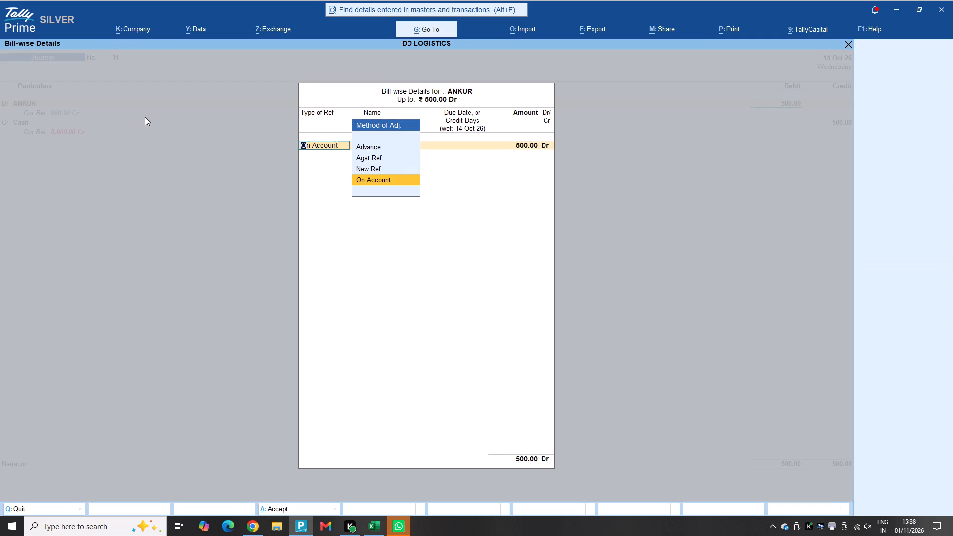
key(Escape)
key(Escape)
key(Escape)
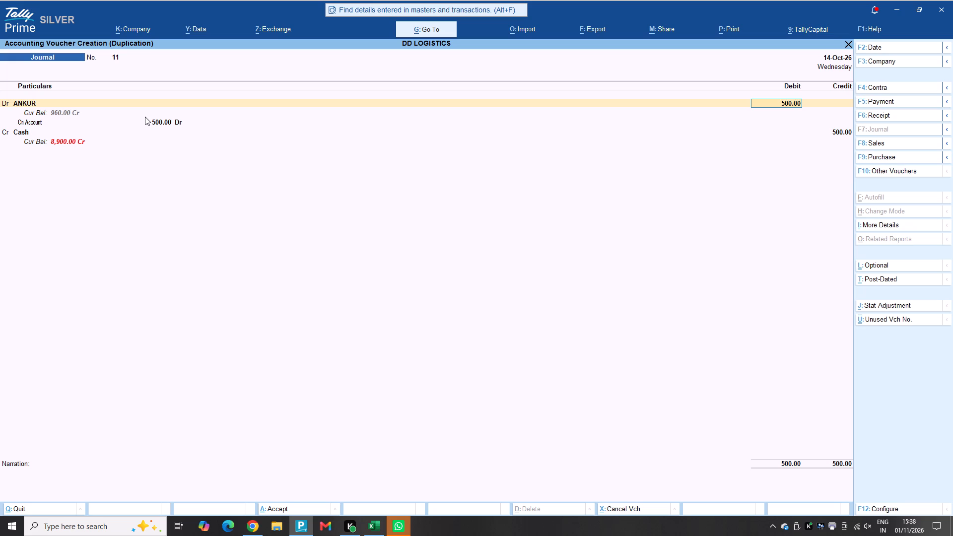
text(400)
key(Return)
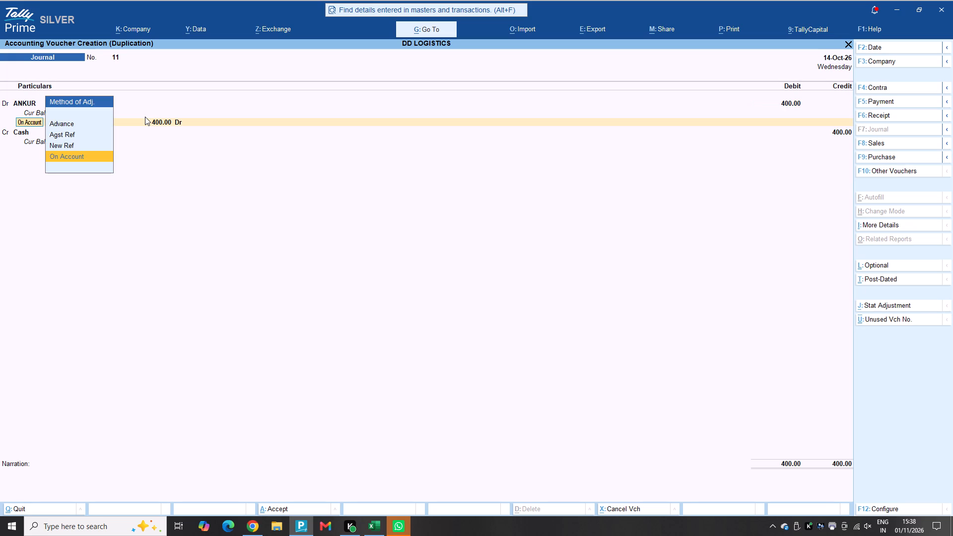
key(Return)
key(ctrl+a)
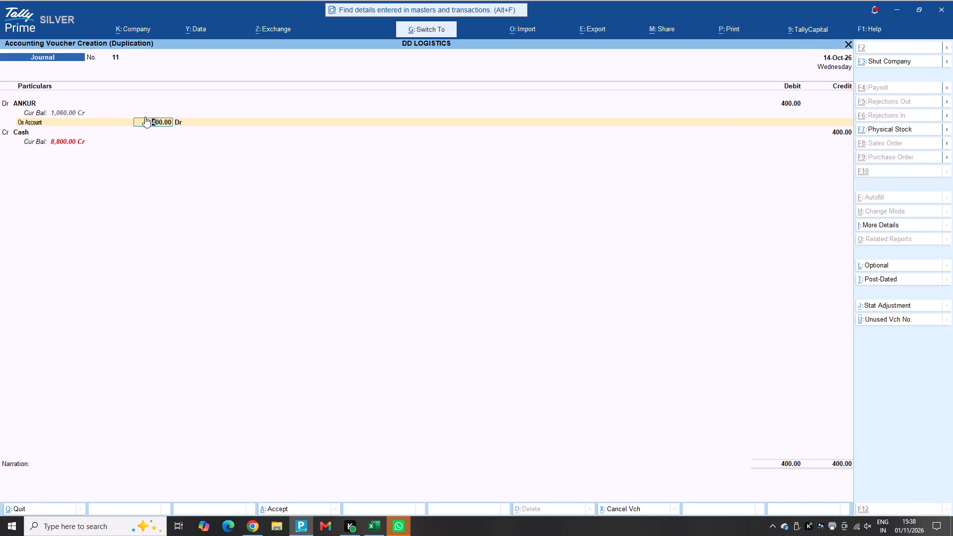
Duplicate the 14-Oct-26 ANKUR journal voucher and date the copy 16-Oct-26.
key(Down)
key(Down)
key(Down)
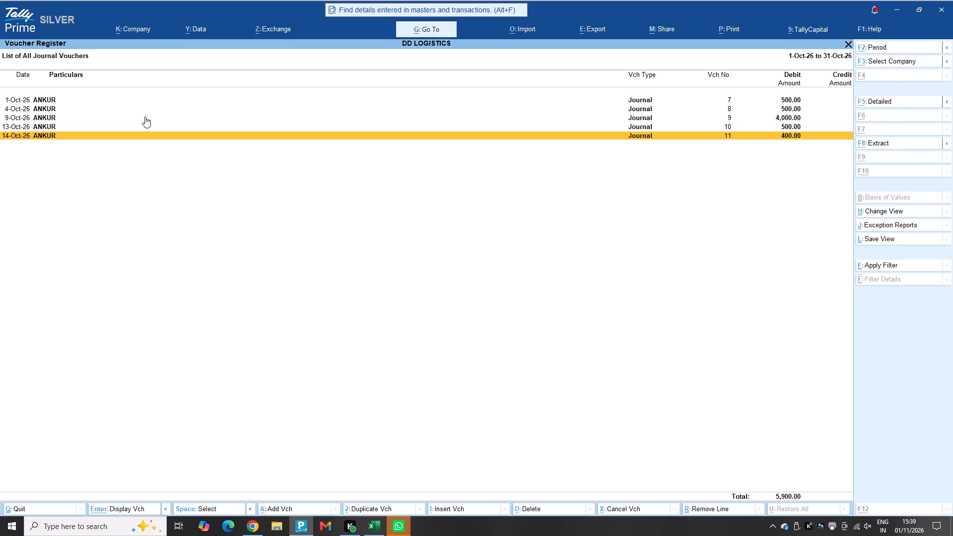
key(alt+2)
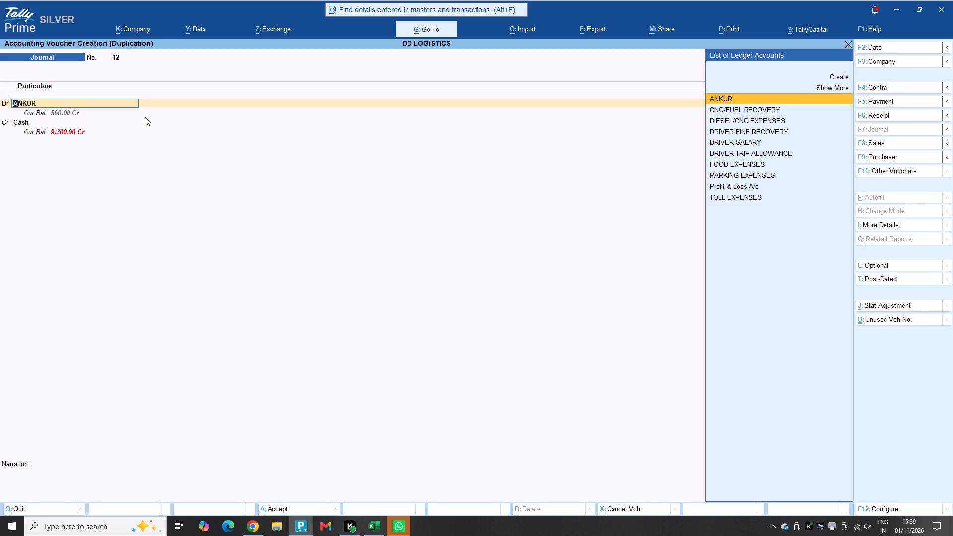
key(F2)
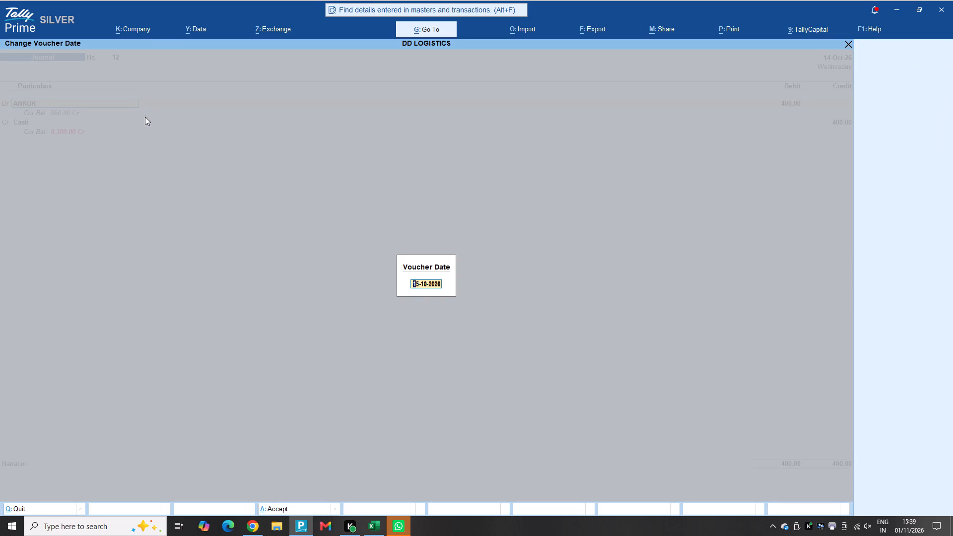
text(16-10)
key(Return)
key(Return)
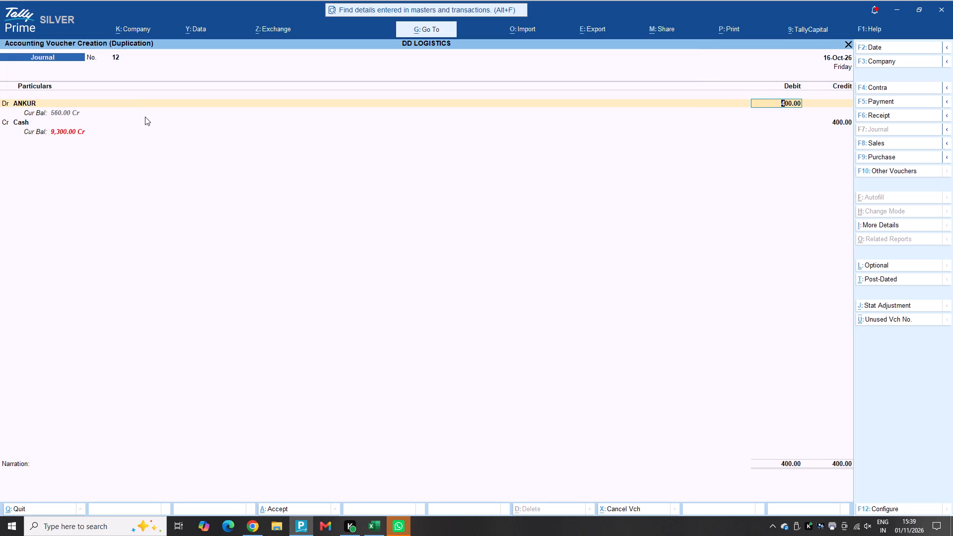
Set the duplicated voucher's ANKUR debit to 200, allocated On Account, and save it.
text(2000)
key(BackSpace)
key(Return)
key(Return)
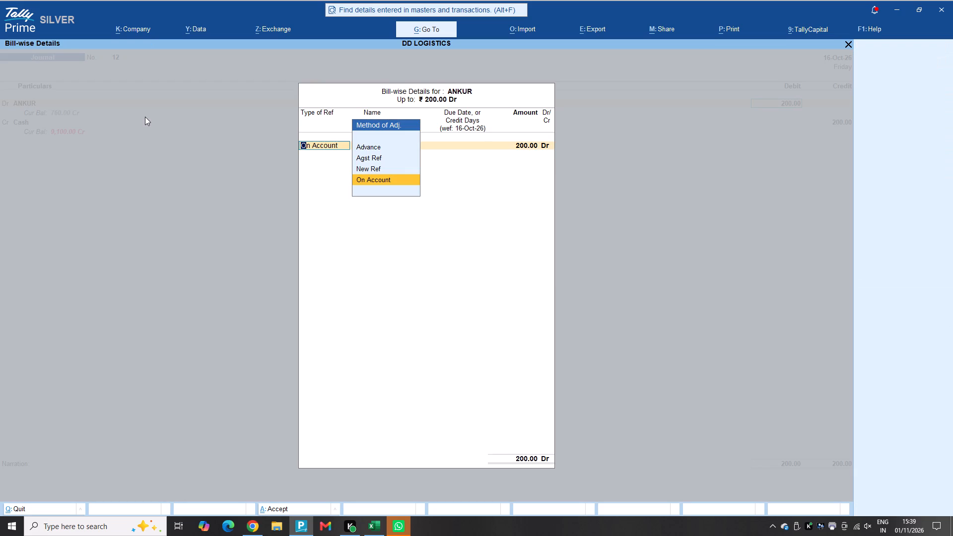
key(ctrl+a)
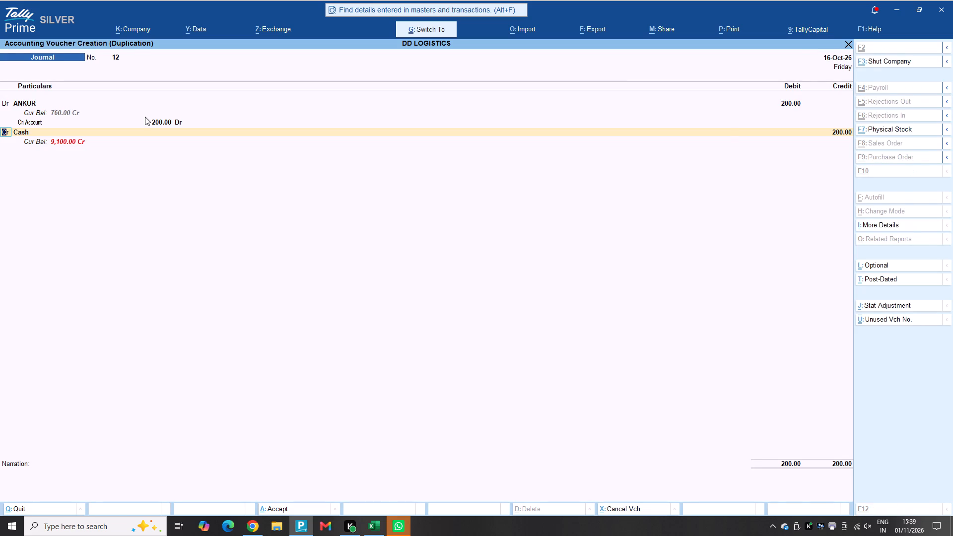
key(ctrl+a)
Duplicate the 16-Oct-26 ANKUR journal voucher and date the copy 17-Oct-26.
key(Down)
key(Down)
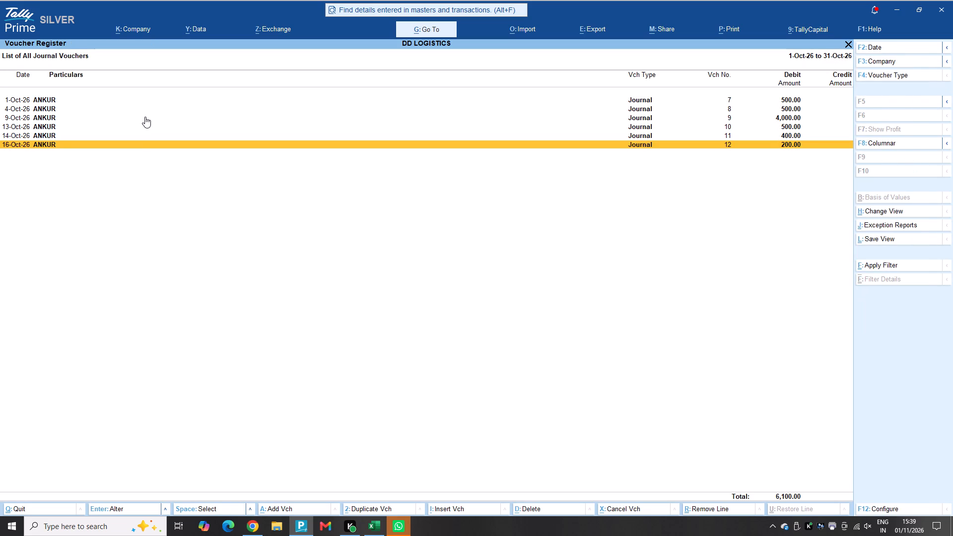
key(alt+2)
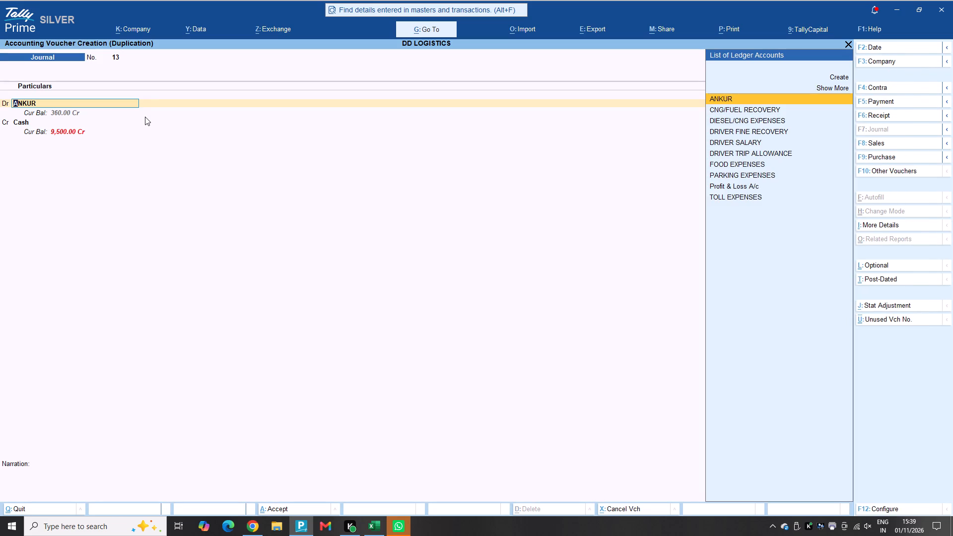
key(F2)
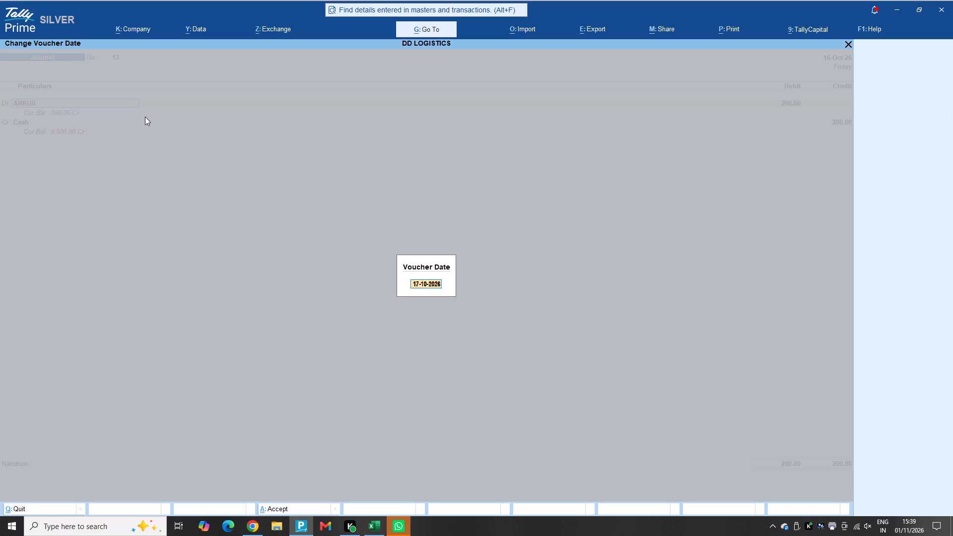
key(Return)
key(Return)
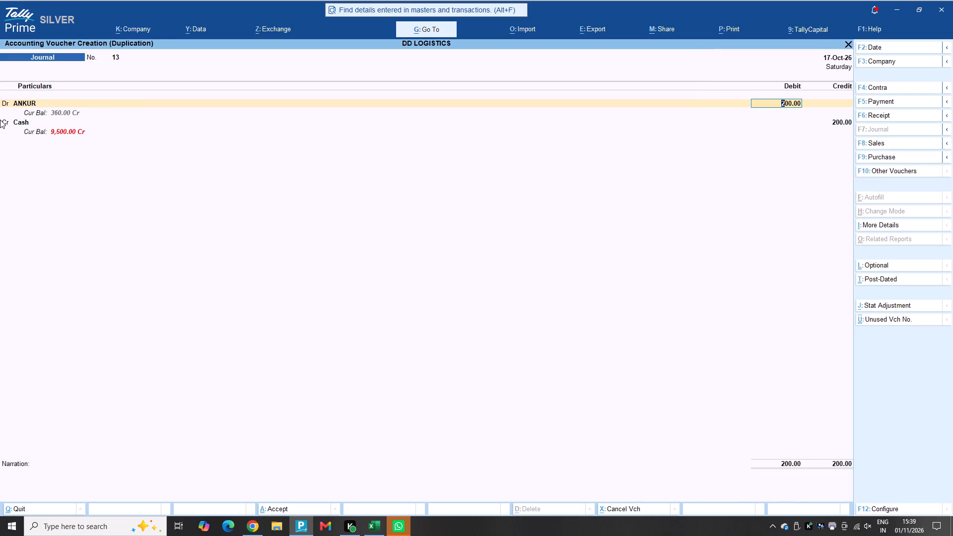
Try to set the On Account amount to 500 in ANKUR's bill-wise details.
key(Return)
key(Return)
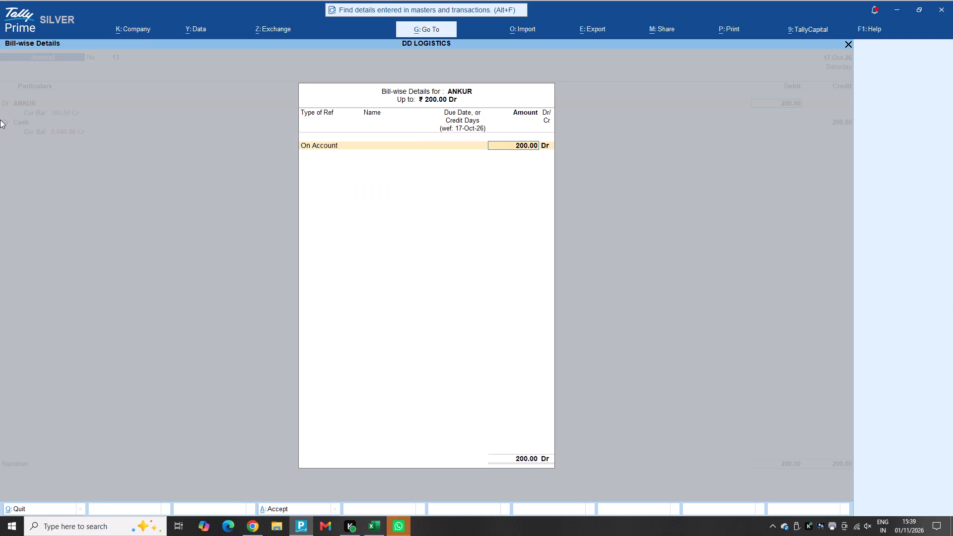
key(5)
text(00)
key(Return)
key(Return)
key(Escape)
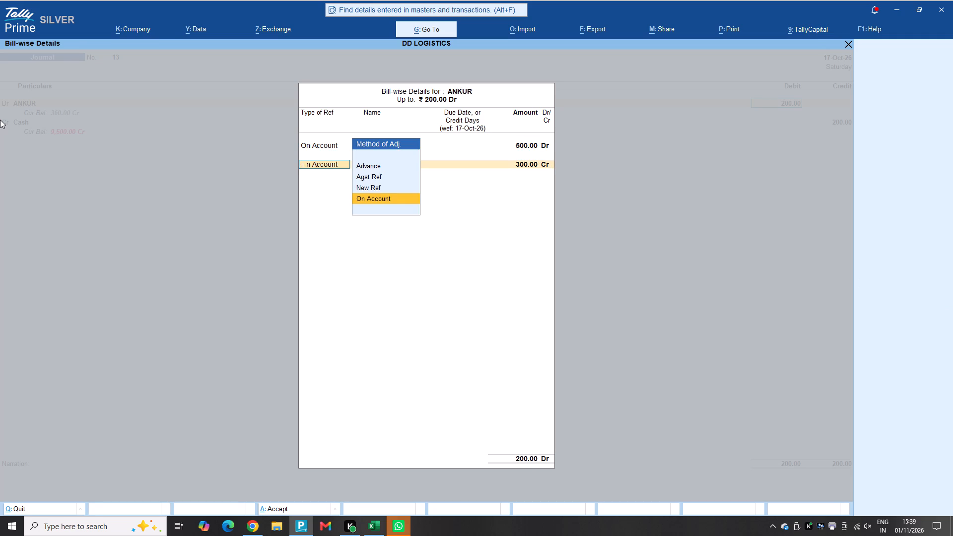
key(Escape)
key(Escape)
Set the duplicated voucher's ANKUR debit to 500 with a single On Account allocation, and save it.
text(50)
key(0)
key(Return)
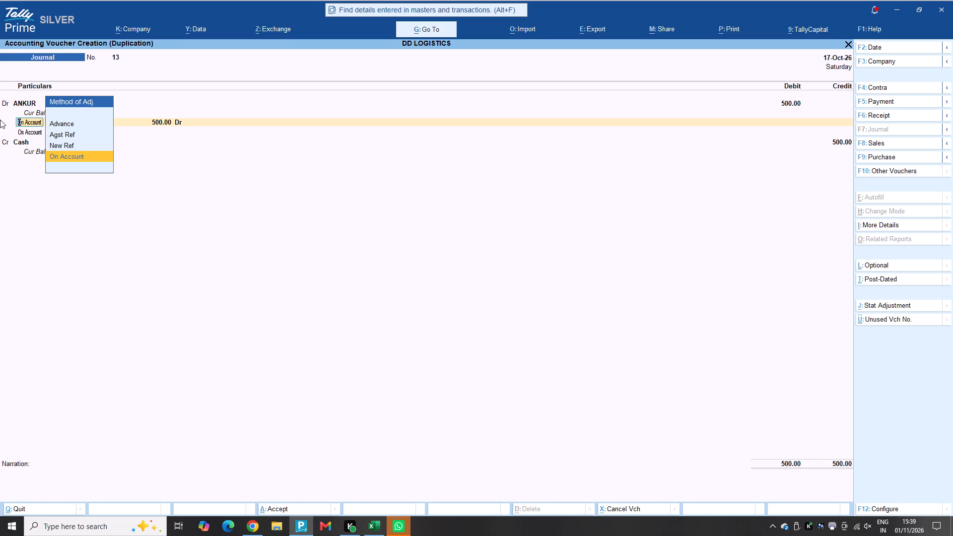
key(Return)
key(Return)
key(Return)
key(Return)
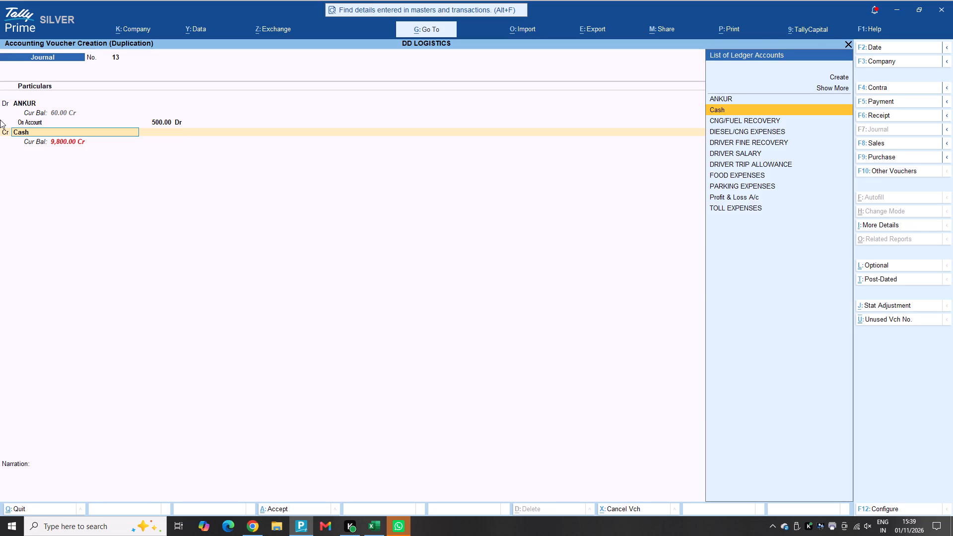
key(Return)
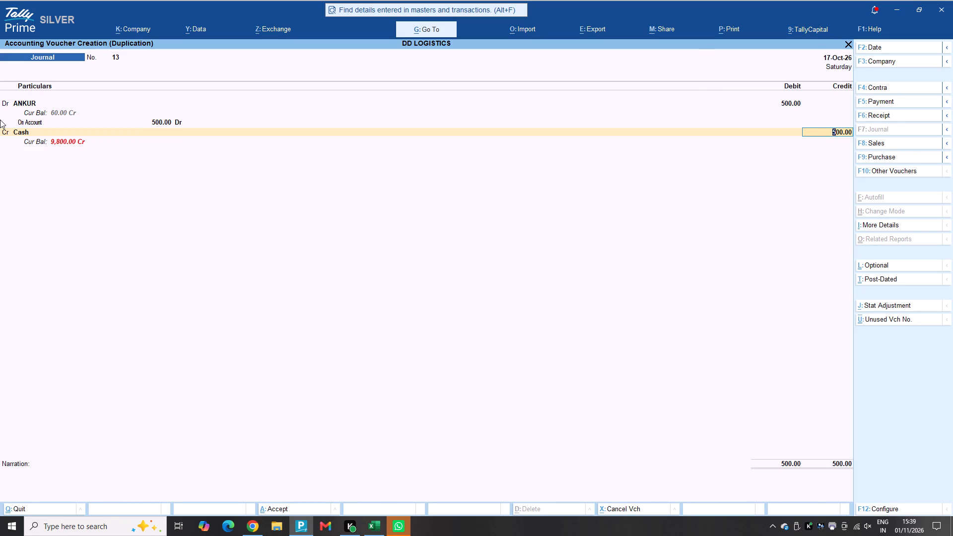
key(ctrl+a)
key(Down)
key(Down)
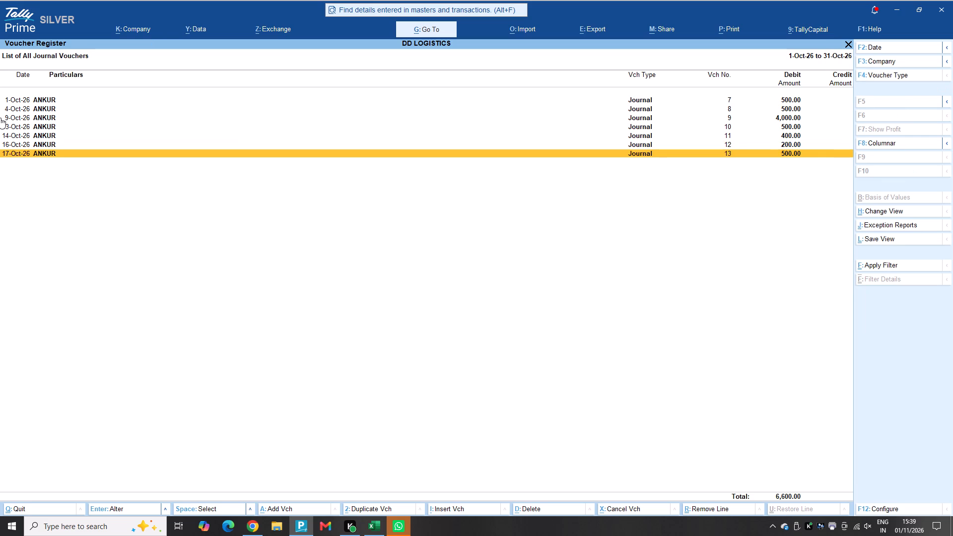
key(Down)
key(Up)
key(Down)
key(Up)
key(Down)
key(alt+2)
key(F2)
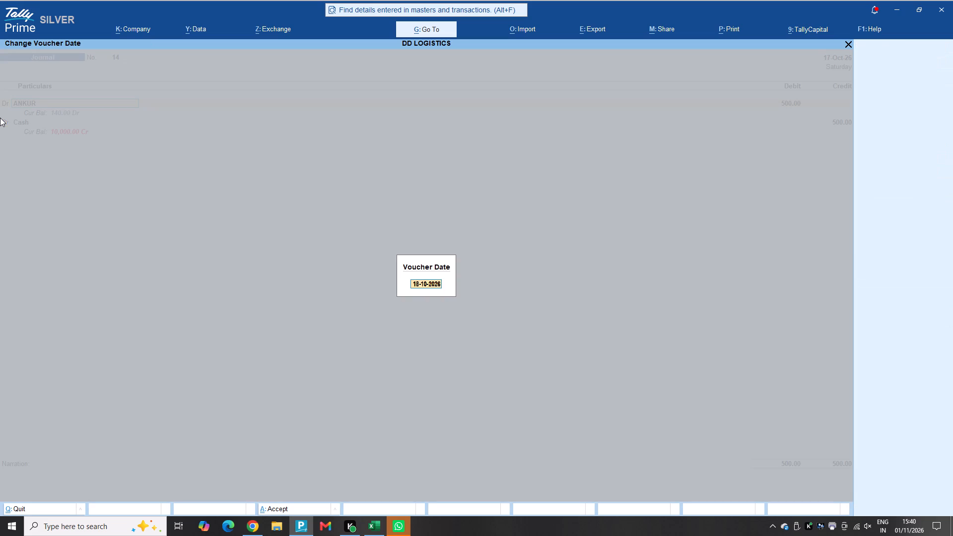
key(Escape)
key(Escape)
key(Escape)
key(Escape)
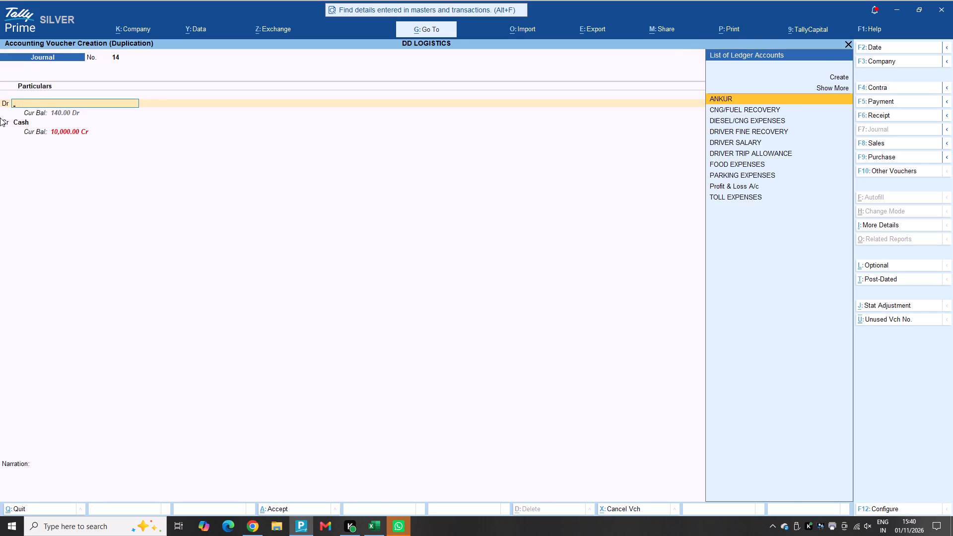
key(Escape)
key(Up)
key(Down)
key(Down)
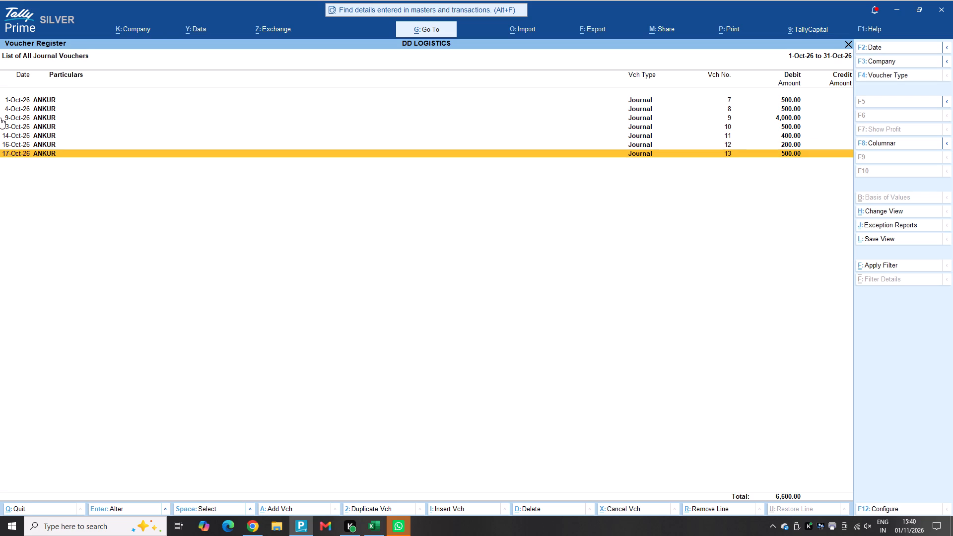
Duplicate the 16-Oct-26 ANKUR journal voucher, keeping the same date for the copy.
key(Up)
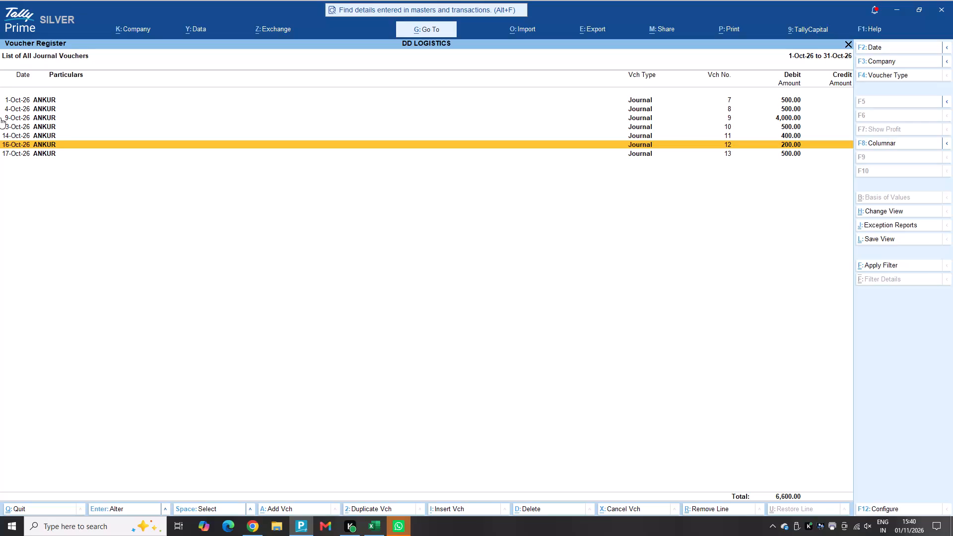
key(Down)
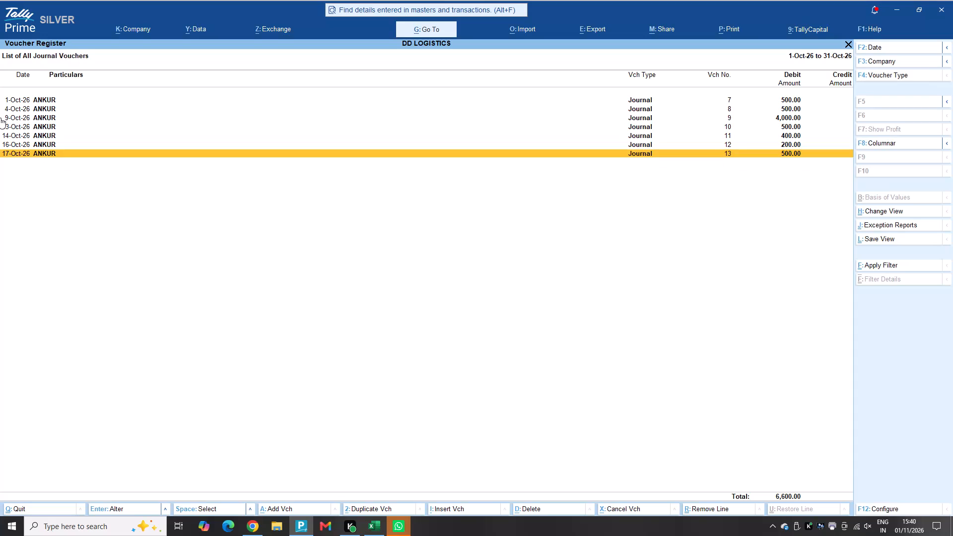
key(Up)
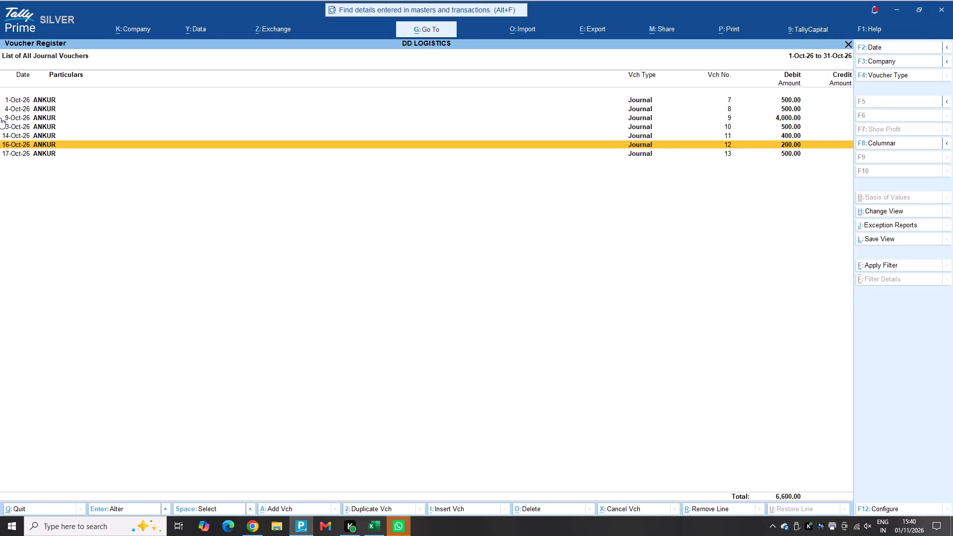
key(alt+2)
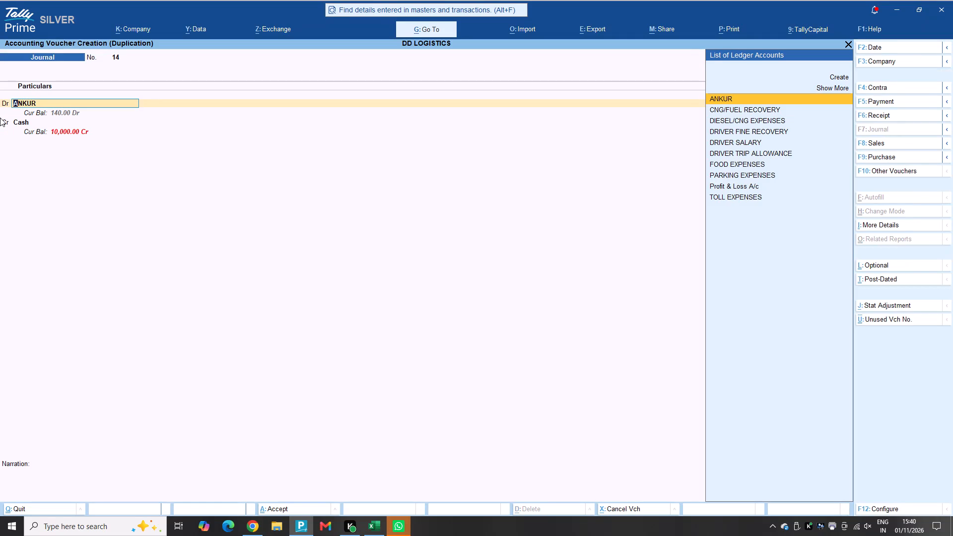
key(Return)
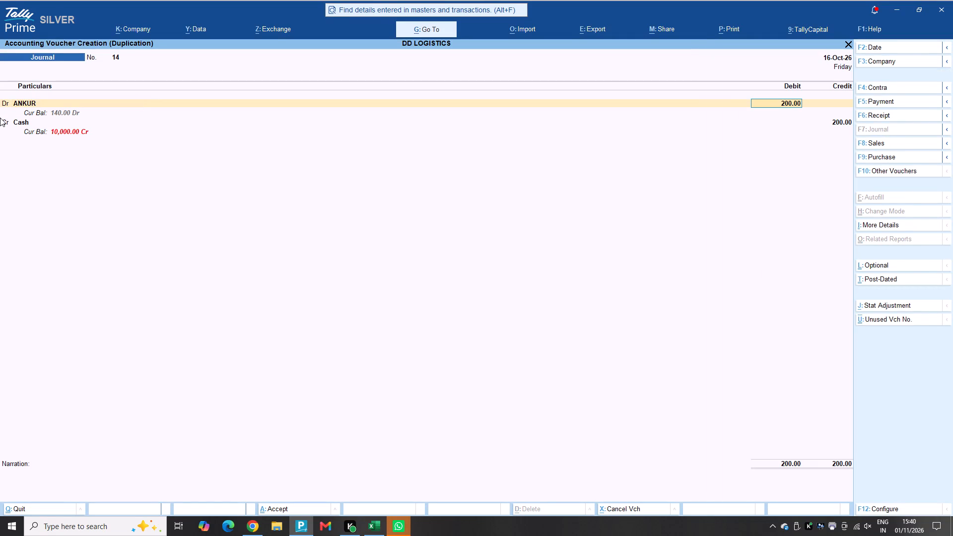
Set the duplicated voucher's ANKUR debit to 500, allocated On Account, and save it.
key(5)
text(000)
key(BackSpace)
key(Return)
key(Return)
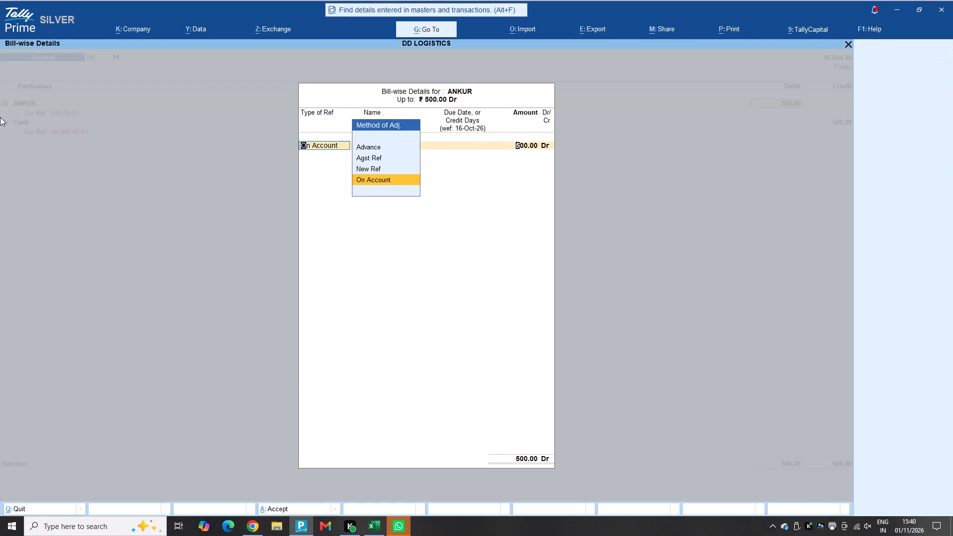
key(Return)
key(Return)
key(Return)
key(Return)
key(Return)
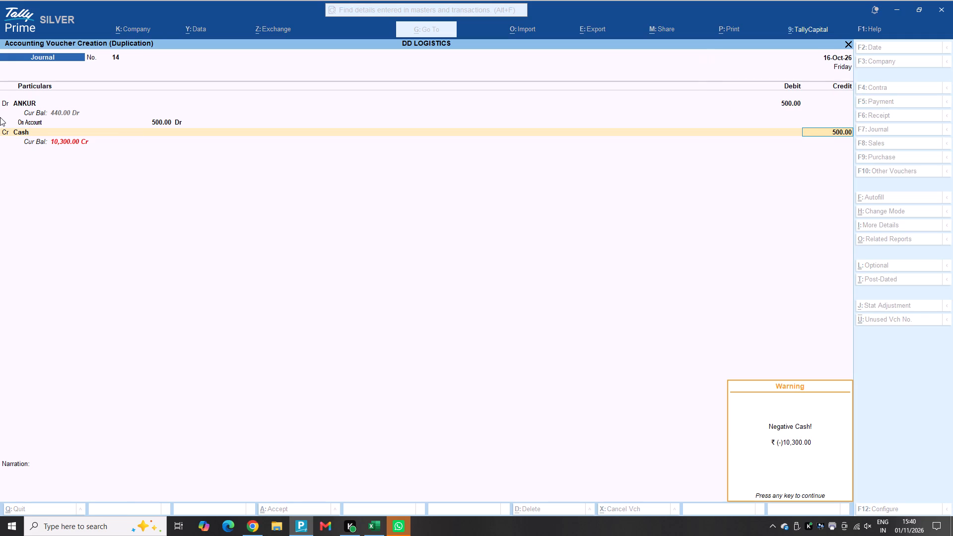
key(Return)
key(Return)
key(Return)
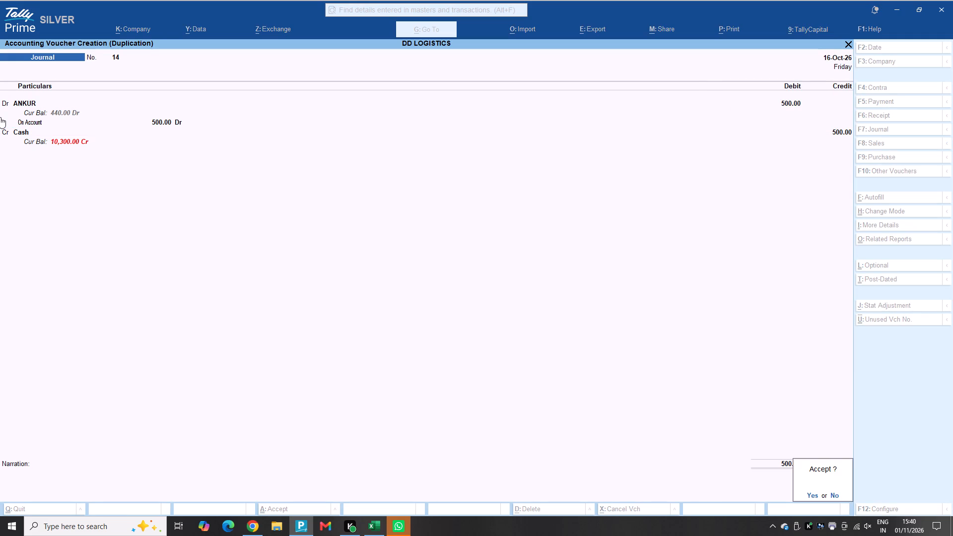
key(Down)
key(Down)
key(Up)
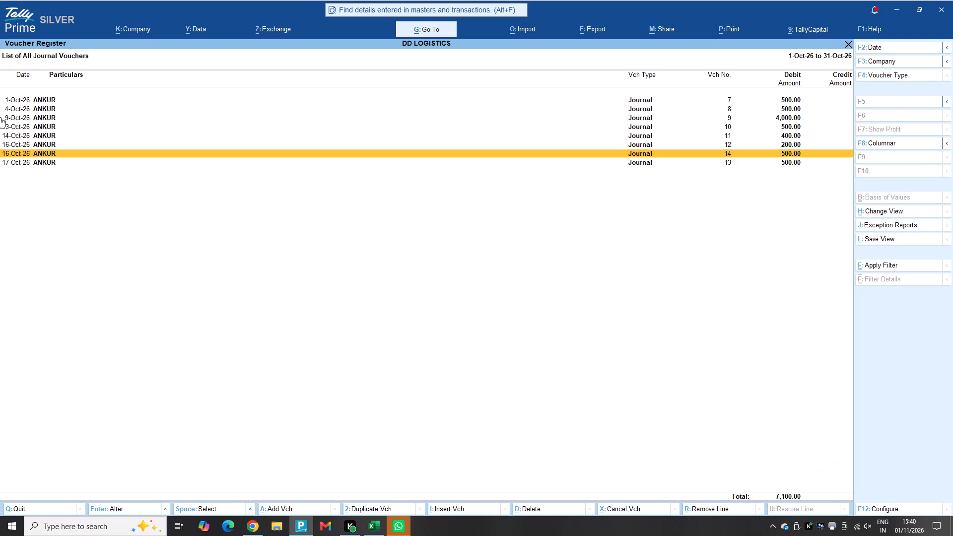
Duplicate the 17-Oct-26 ANKUR journal voucher and date the copy 19-Oct-26.
key(Up)
key(Down)
key(Up)
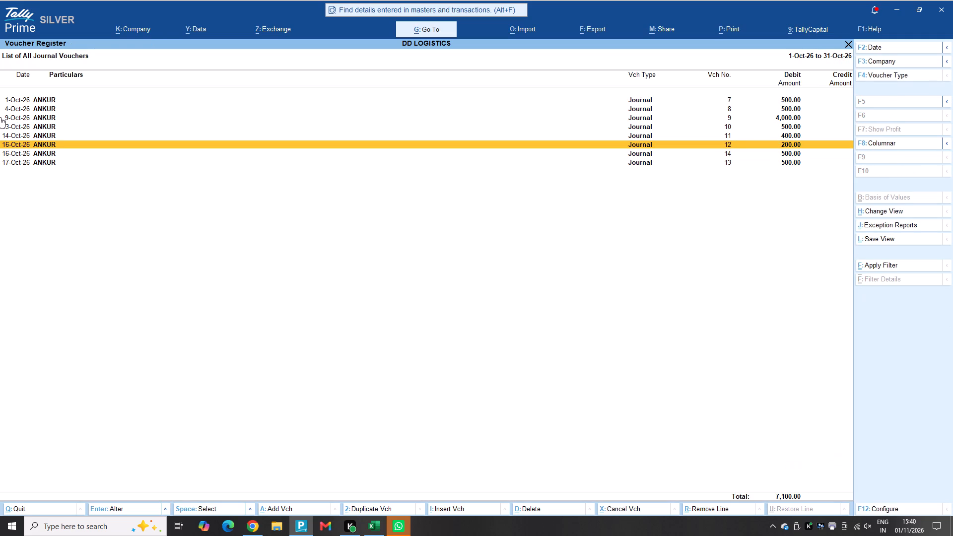
key(Down)
key(Down)
key(Down)
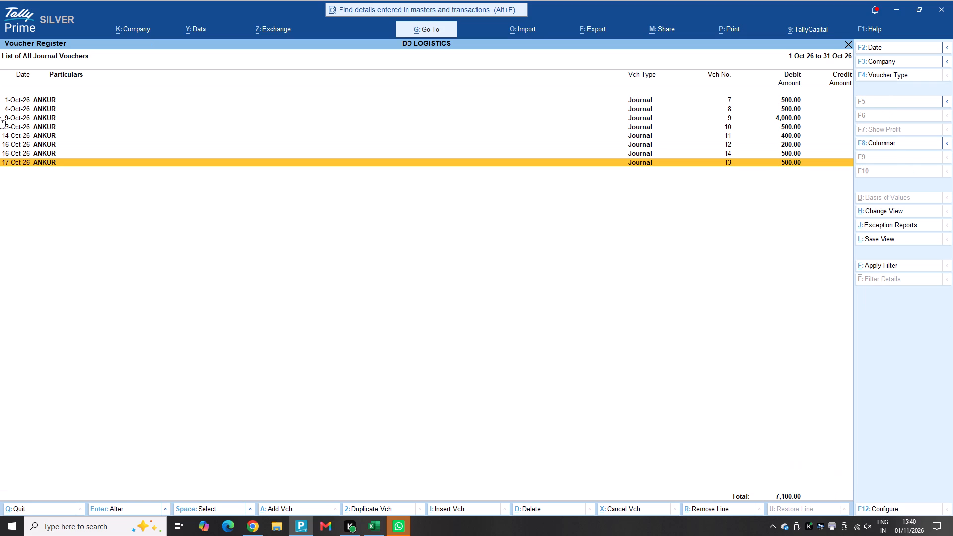
key(alt+2)
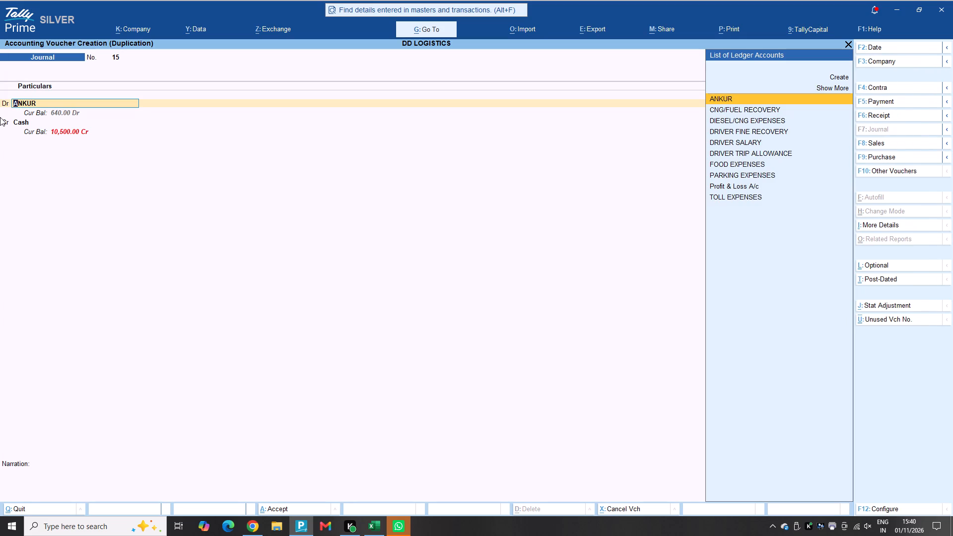
key(F2)
text(19-10)
key(Return)
key(Return)
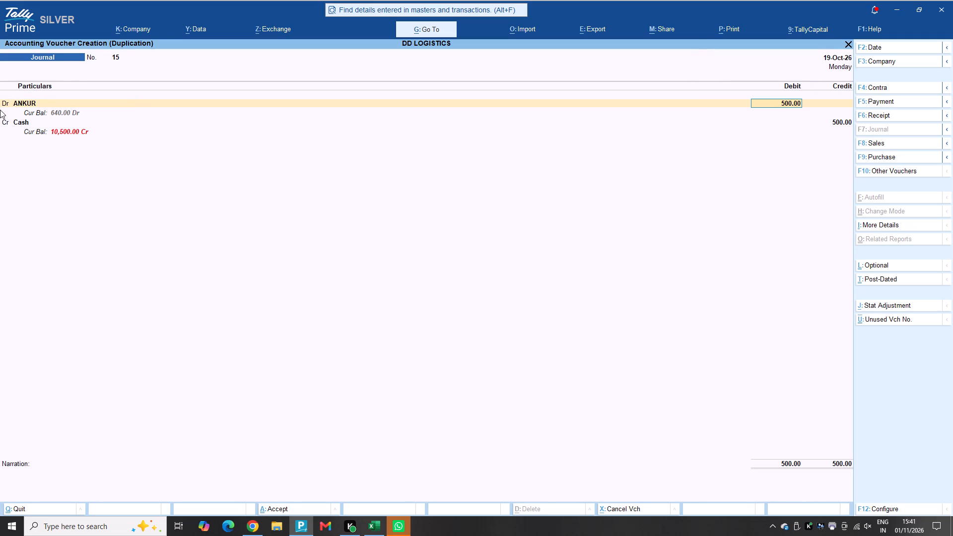
Set the duplicated voucher's ANKUR debit to 1,000, allocated On Account, and save it.
text(1000)
key(Return)
key(Return)
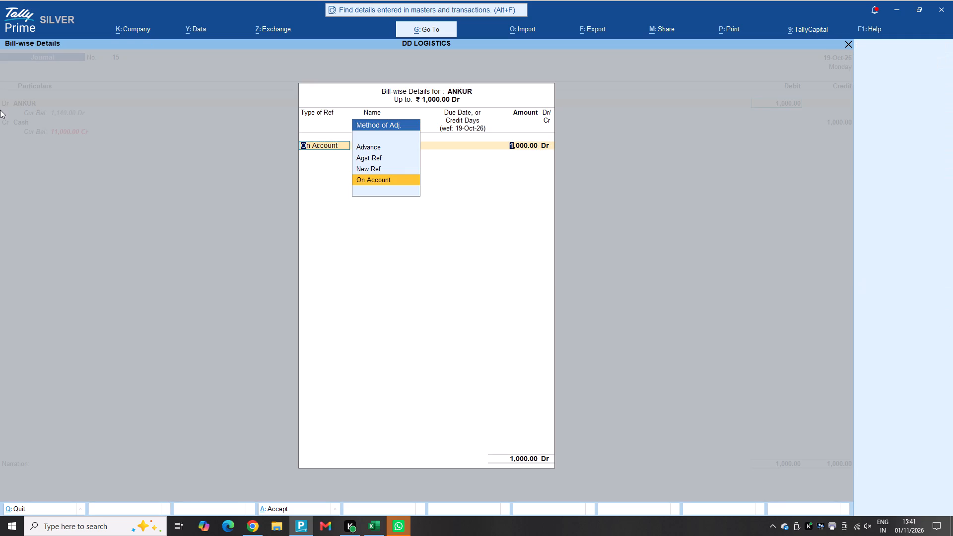
key(ctrl+a)
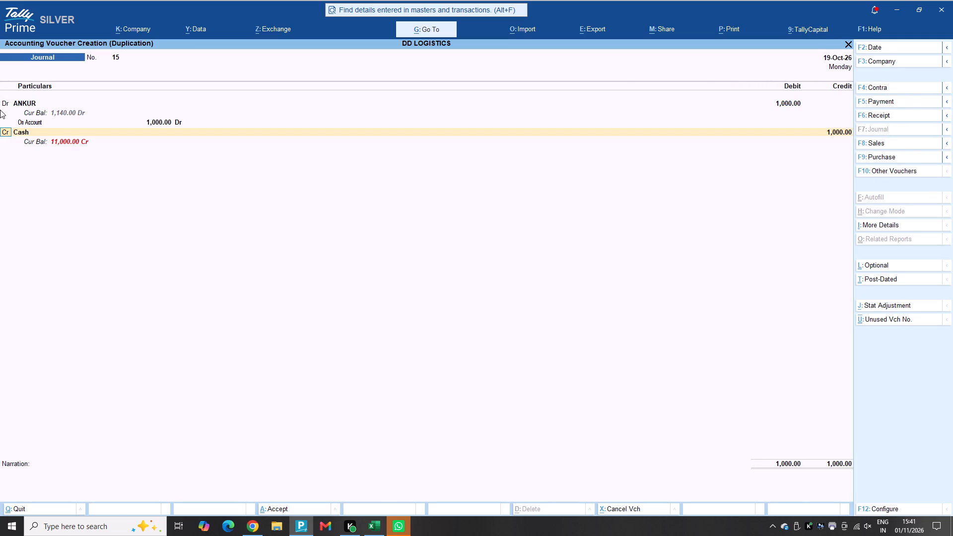
key(ctrl+a)
Duplicate the 19-Oct-26 ANKUR journal voucher and date the copy 21-Oct-26.
key(Down)
key(Down)
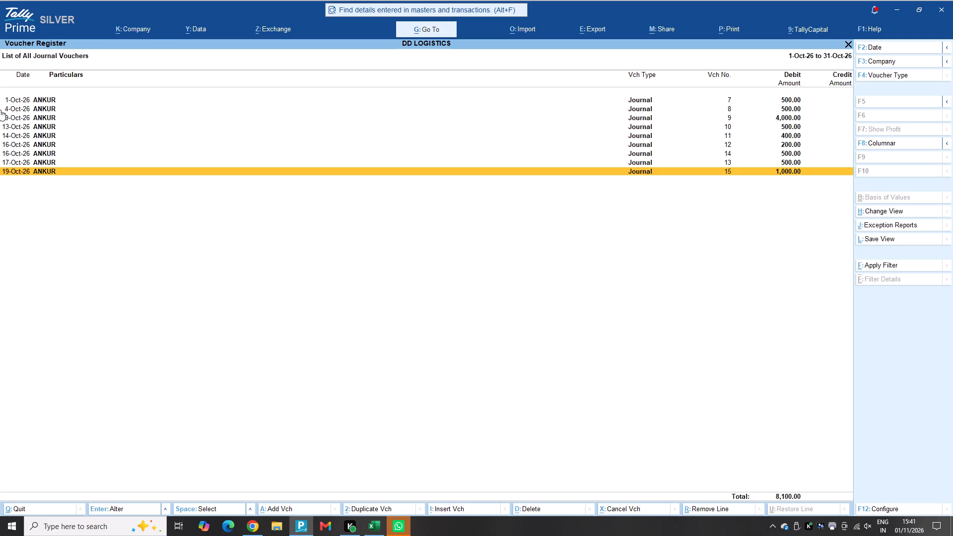
key(alt+2)
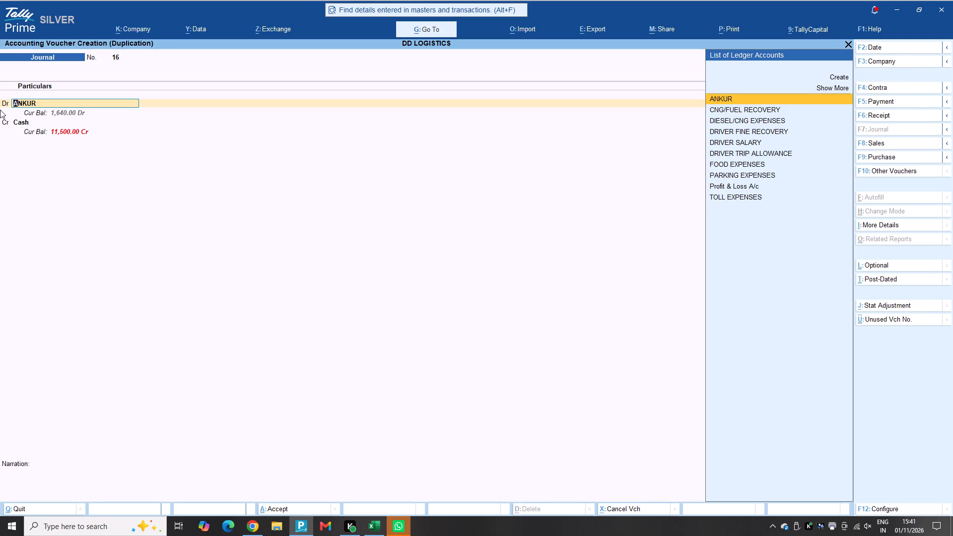
key(F2)
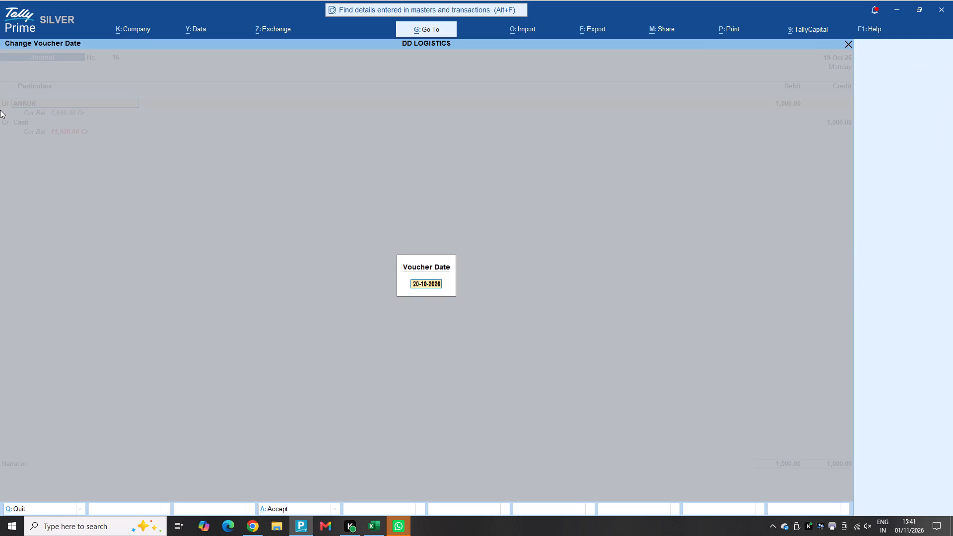
text(21-1)
key(0)
key(Return)
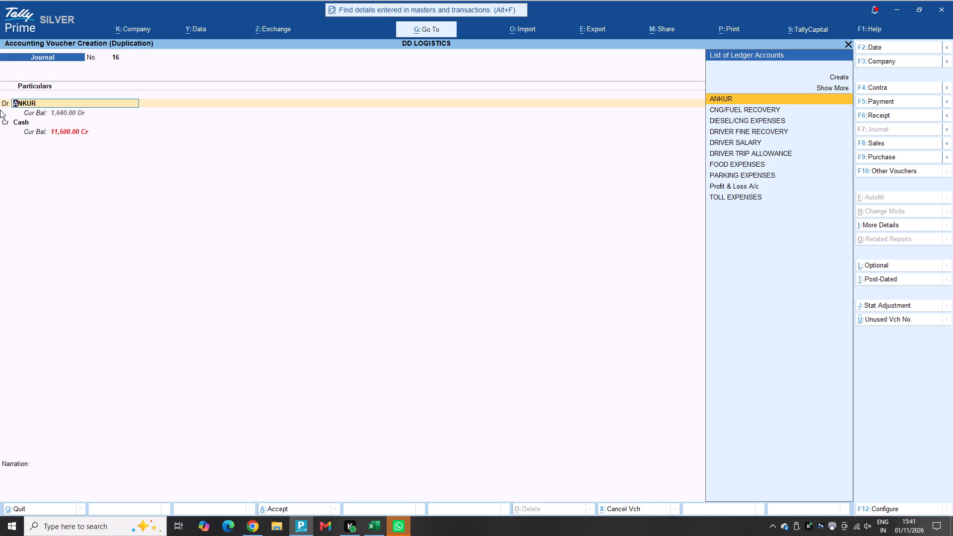
key(Return)
Set the duplicated voucher's ANKUR debit to 500, allocated On Account, and save it.
key(2)
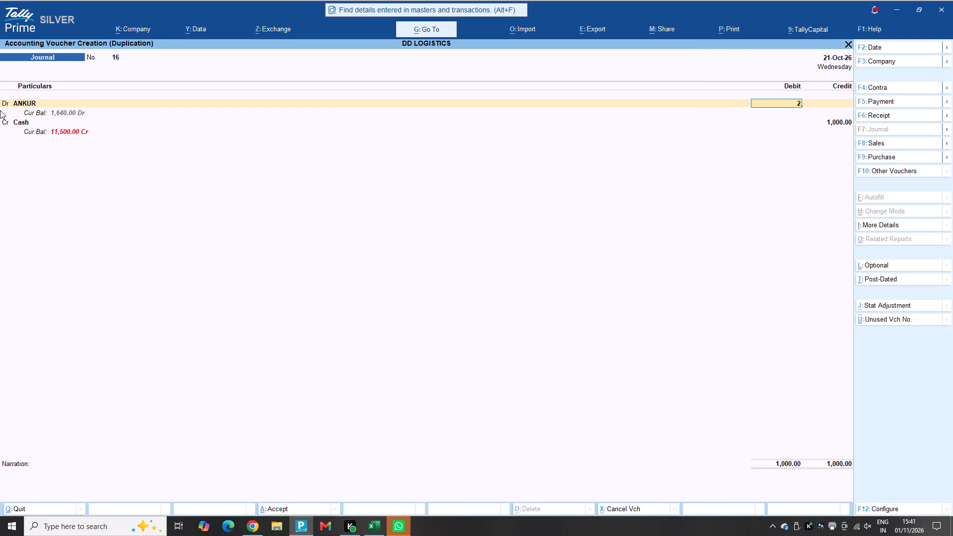
key(BackSpace)
text(500)
key(Return)
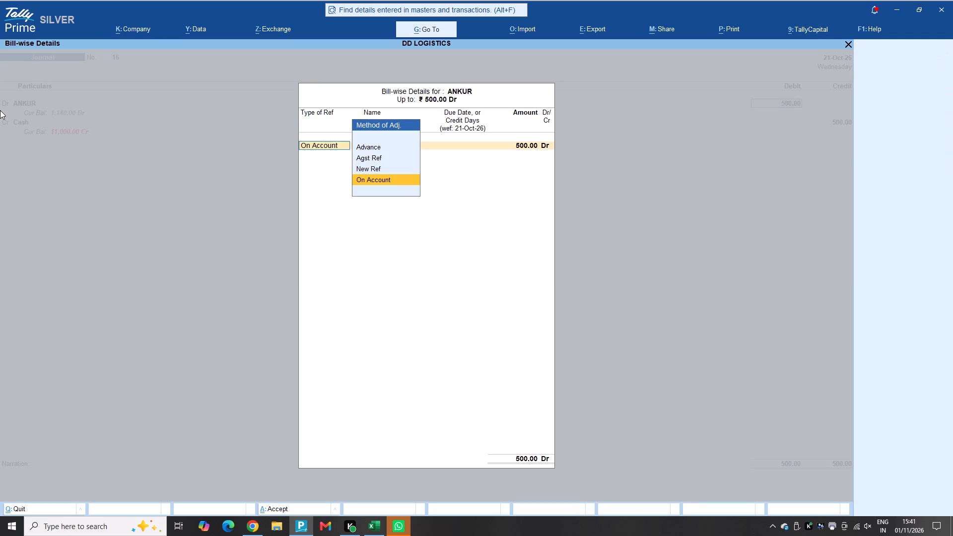
key(Return)
key(Return)
key(Return)
key(ctrl+a)
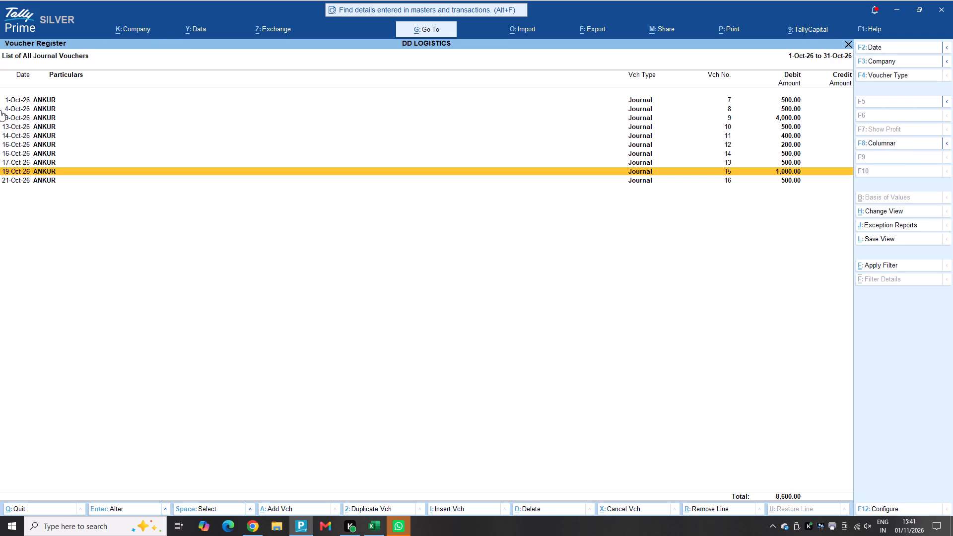
Duplicate the 21-Oct-26 ANKUR journal voucher, date the copy 22-Oct-26, and save it with the same amount.
key(Down)
key(Down)
key(Up)
key(Down)
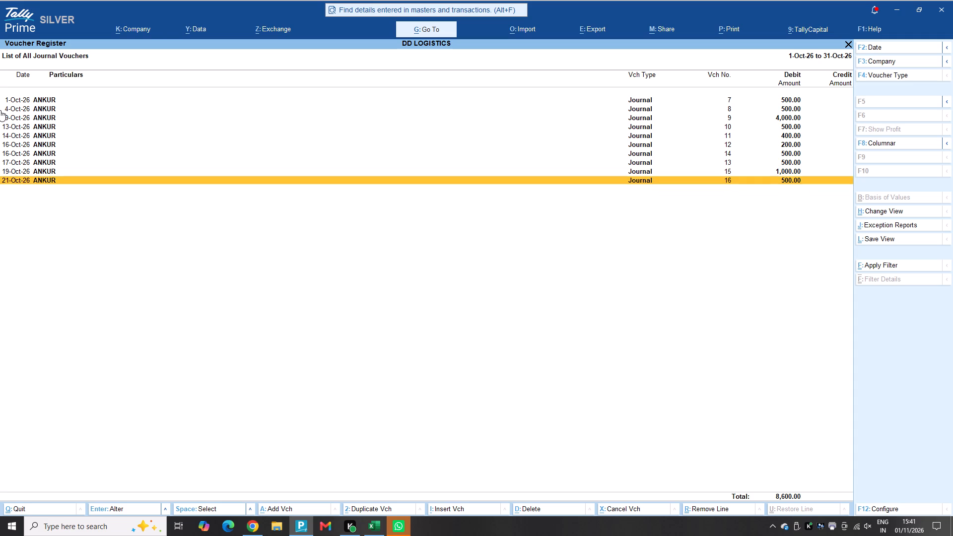
key(alt+2)
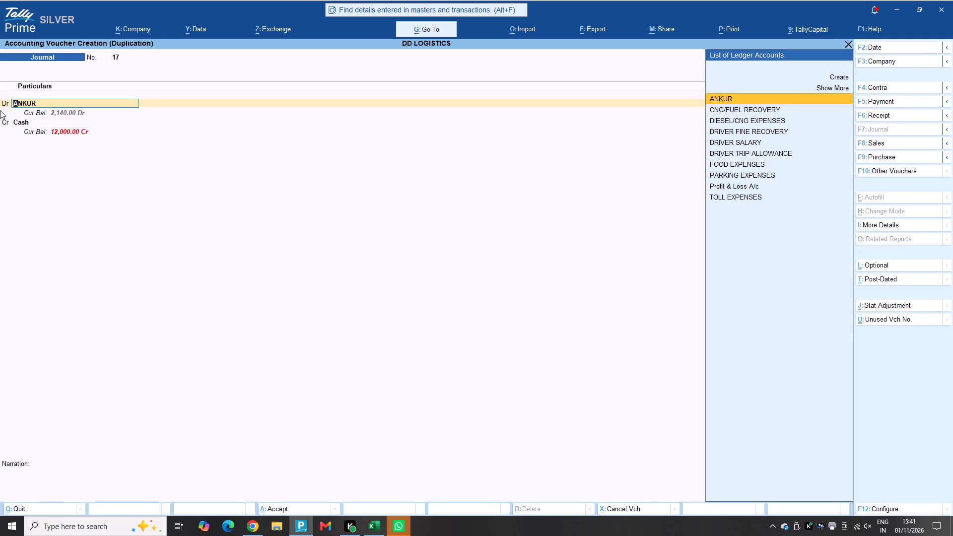
key(F2)
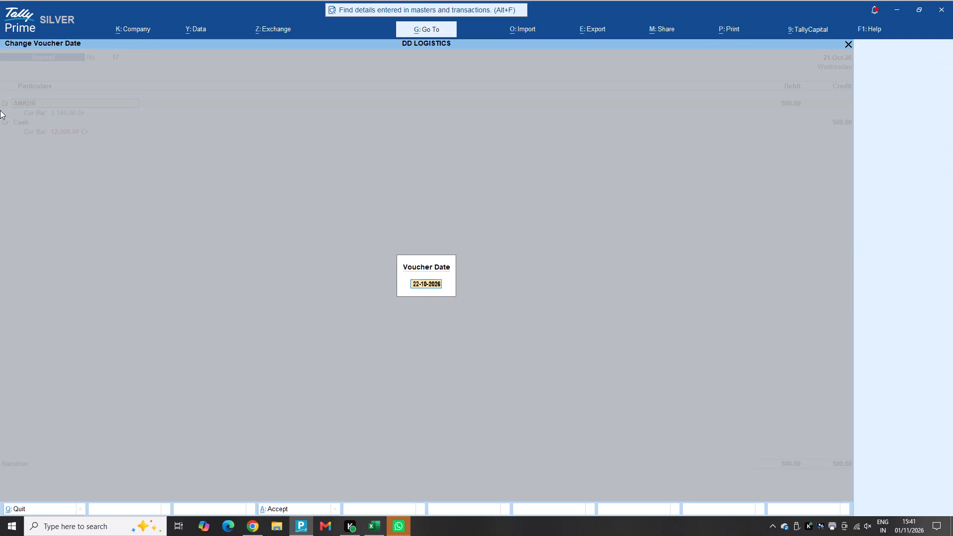
key(Return)
key(ctrl+a)
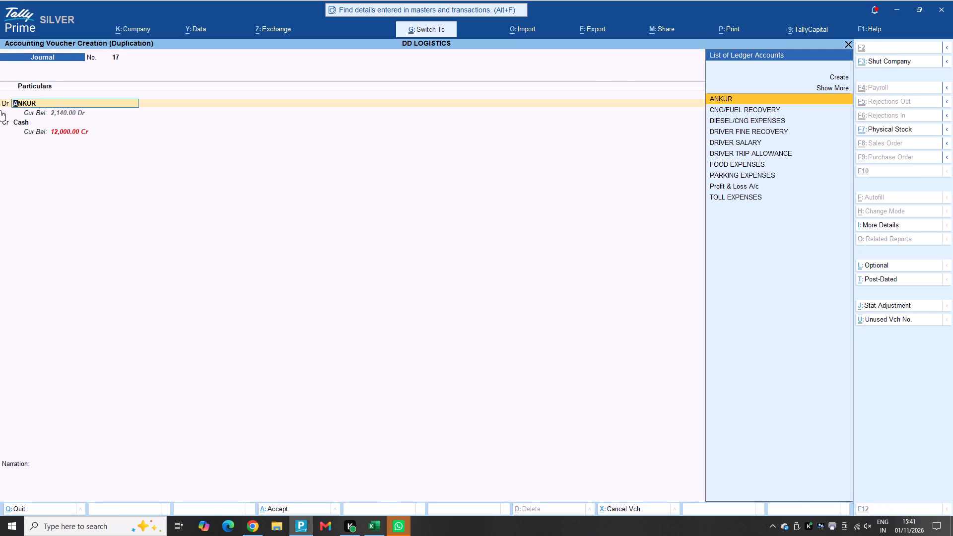
Duplicate the 22-Oct-26 ANKUR journal voucher, date the copy 23-Oct-26, and save it with the same amount.
key(Down)
key(Down)
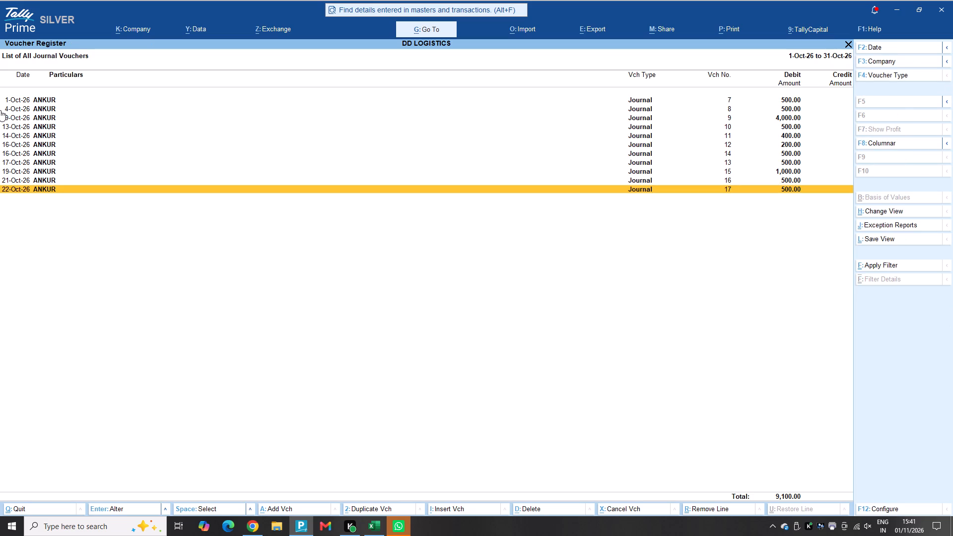
key(alt+2)
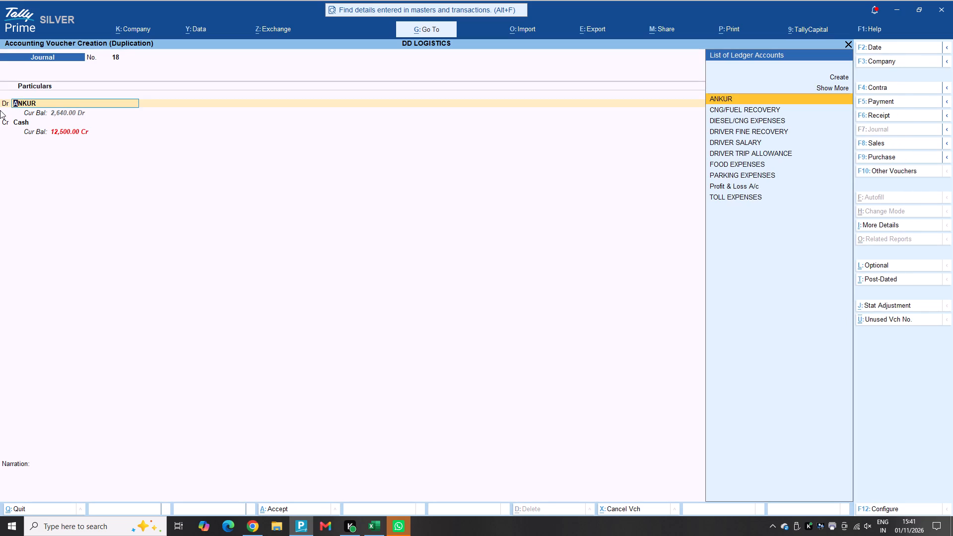
key(F2)
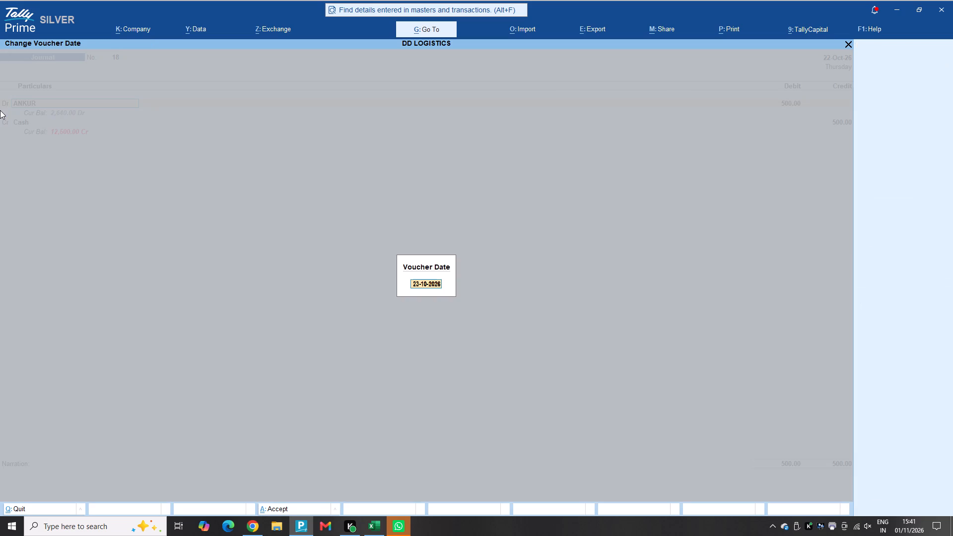
key(Return)
key(ctrl+a)
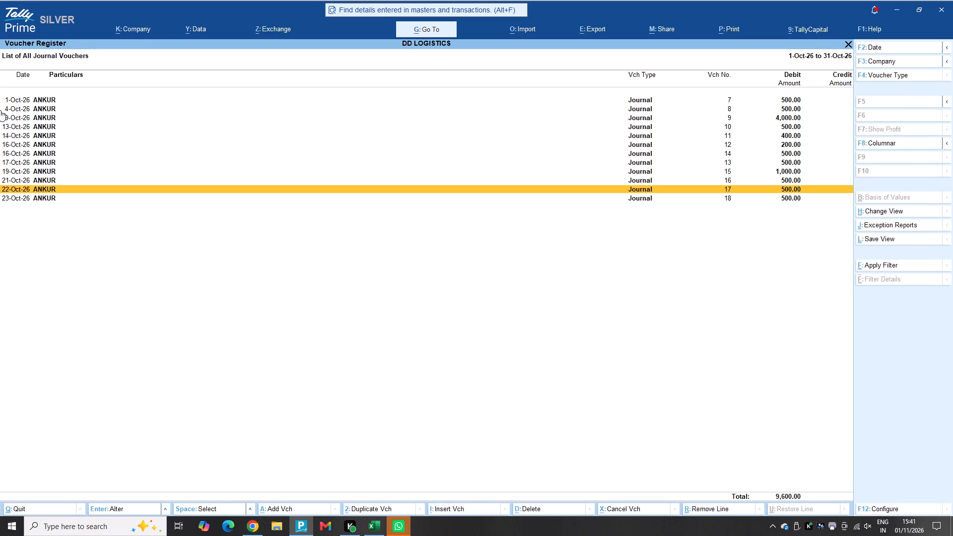
key(Down)
key(Down)
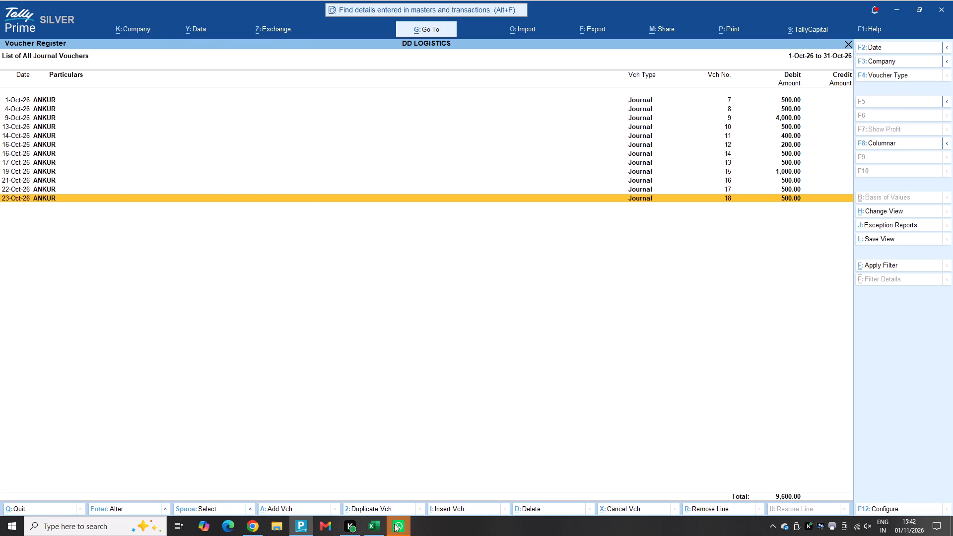
Switch to the Excel staff advance workbook and examine the earned salary, total advance and daily entries on SANJIV's September settlement sheet.
click(373, 525)
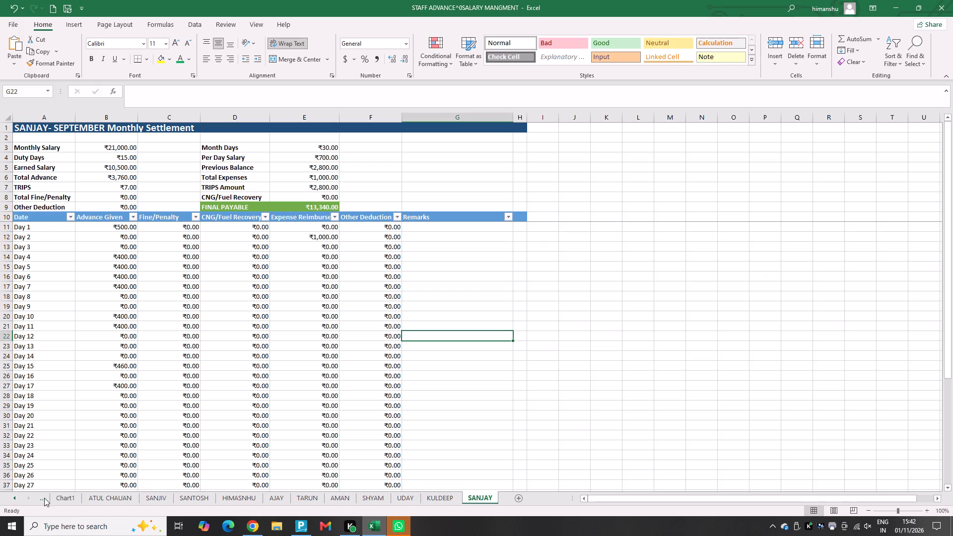
right_click(88, 505)
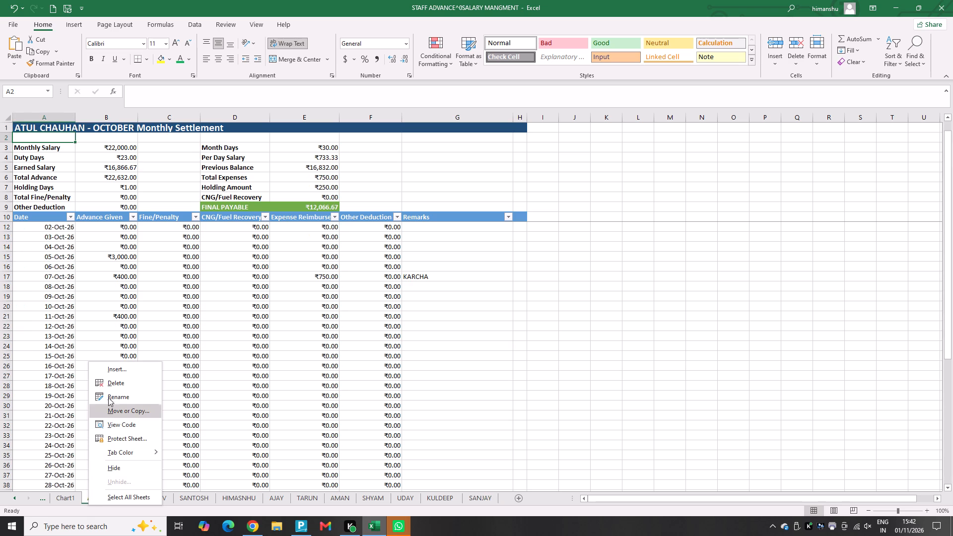
click(62, 505)
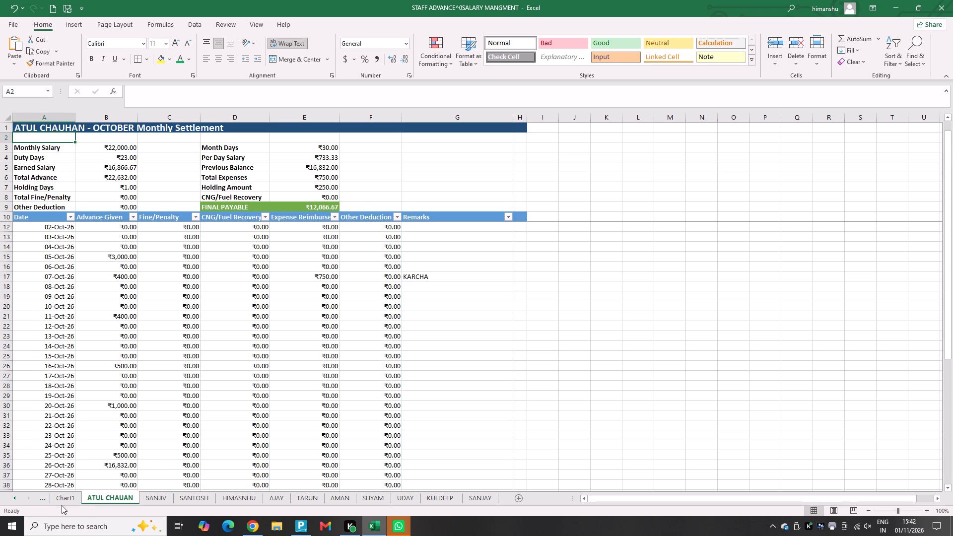
click(66, 498)
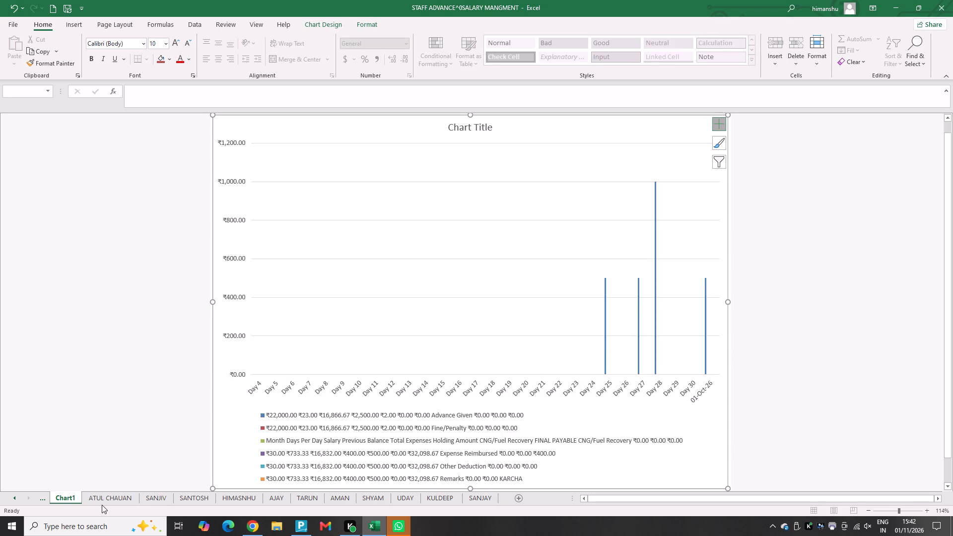
click(107, 497)
click(153, 497)
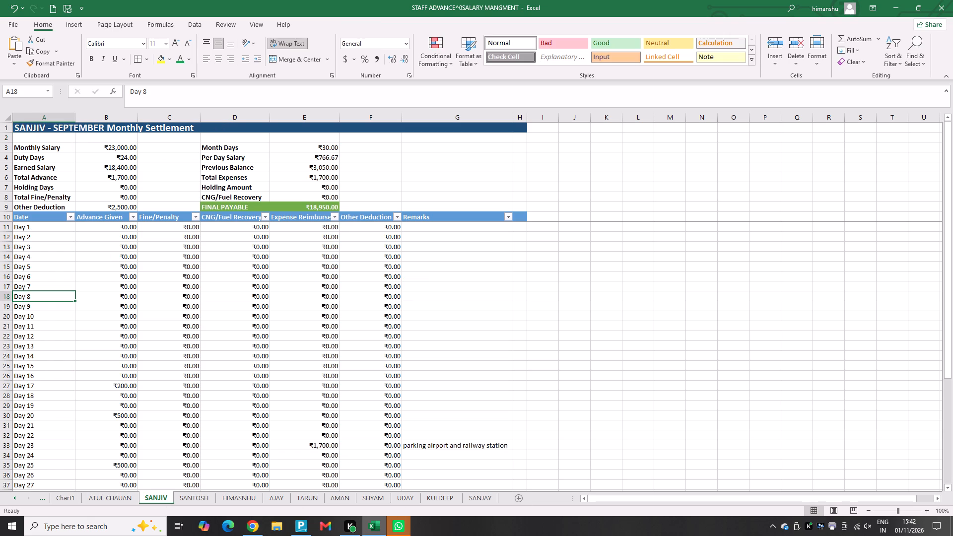
click(130, 171)
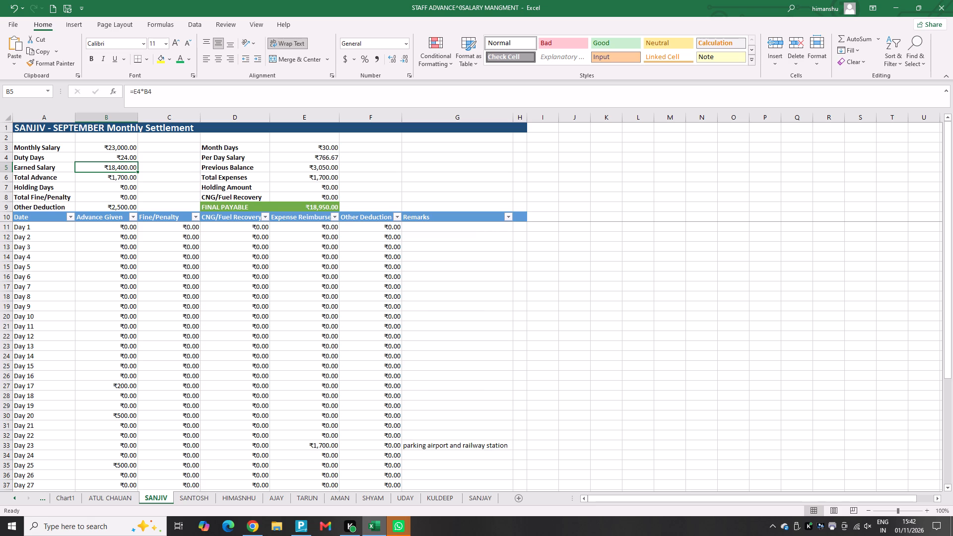
click(108, 179)
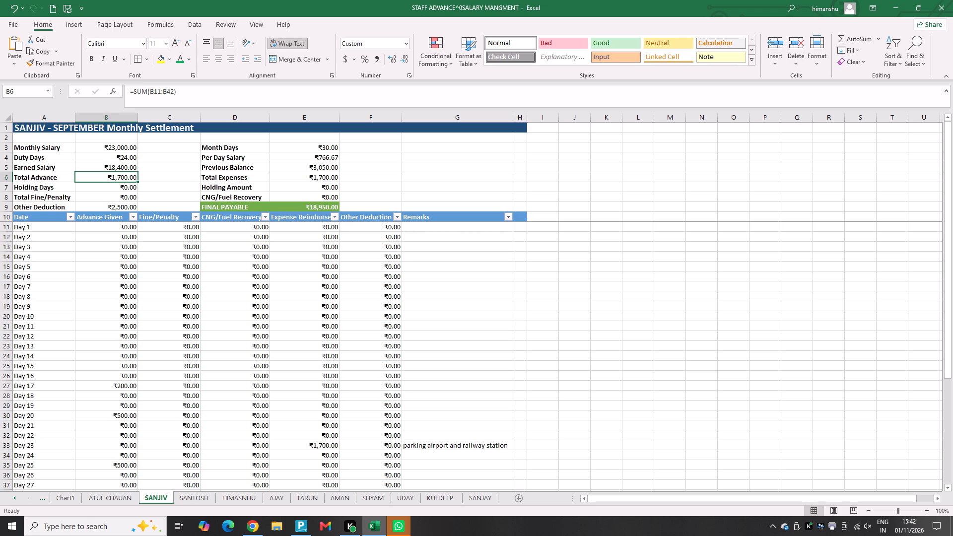
scroll(559, 222, down, 2)
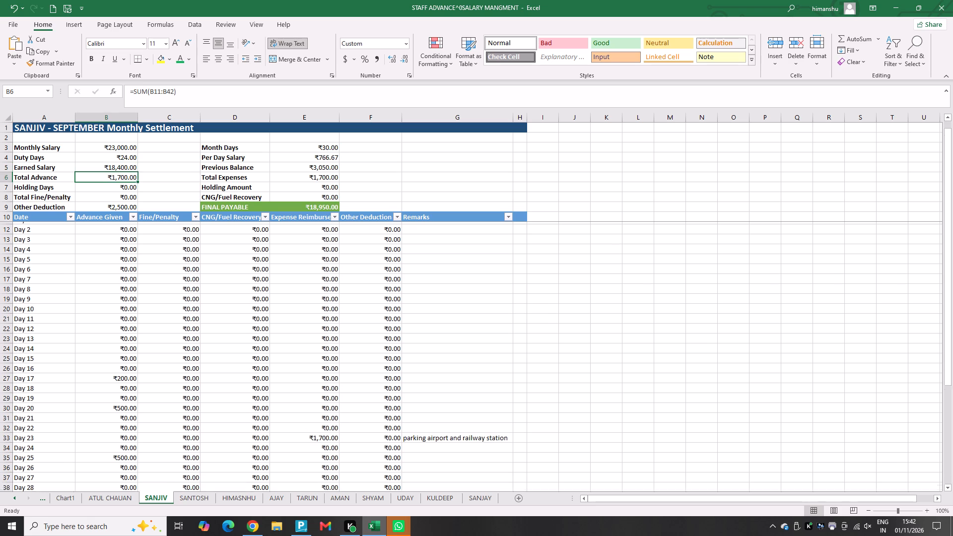
scroll(550, 243, down, 1)
scroll(547, 250, up, 3)
click(892, 0)
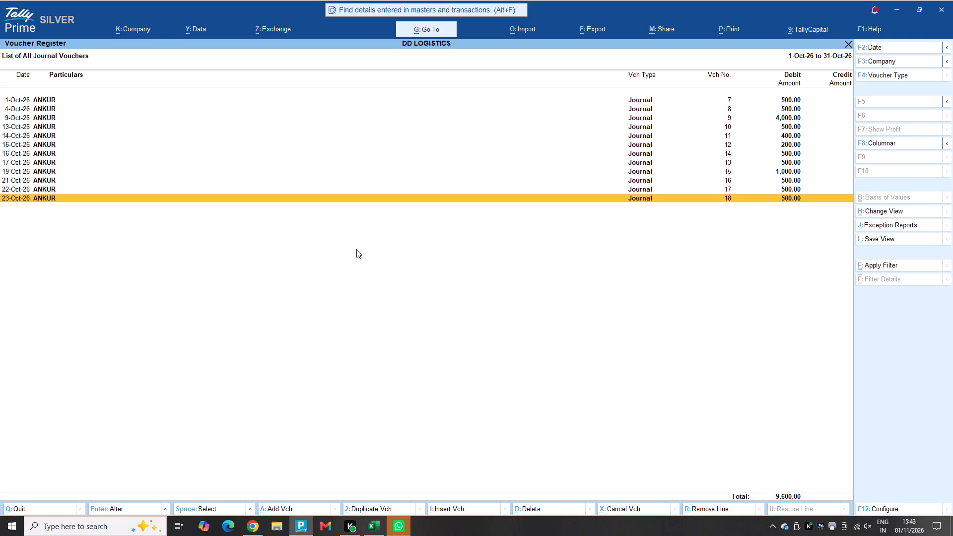
Return to the monthly Journal Register in TallyPrime and open September's list of journal vouchers.
key(Escape)
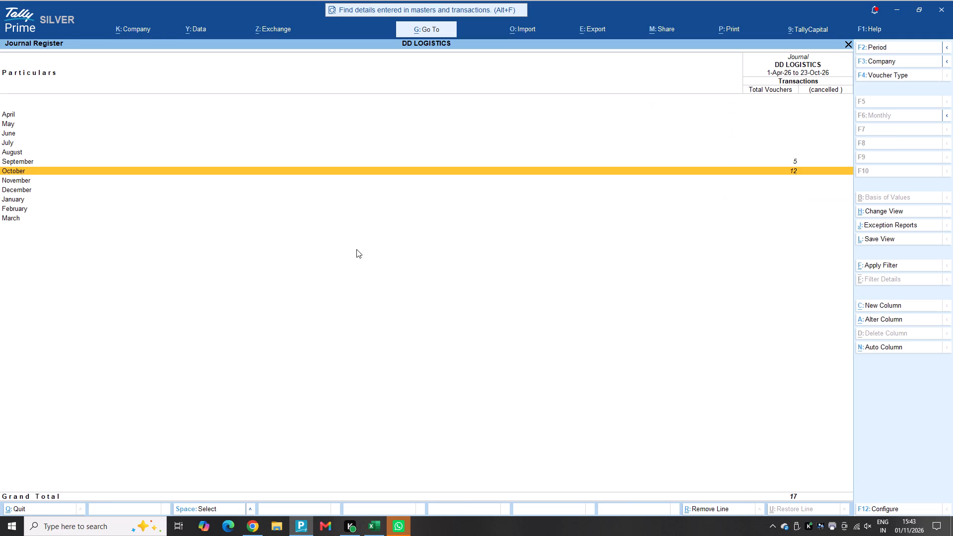
key(Up)
key(Down)
key(Up)
key(Up)
key(Down)
key(Down)
key(Up)
key(Return)
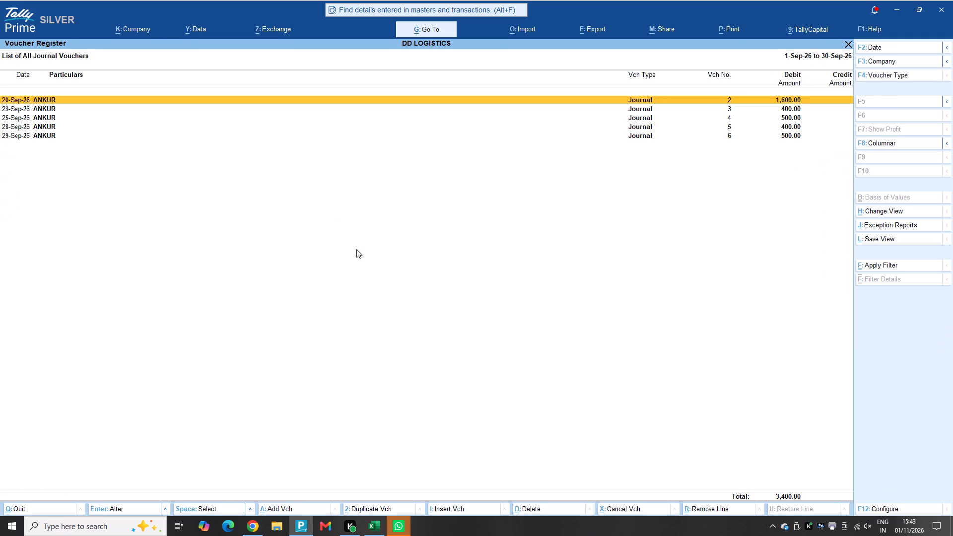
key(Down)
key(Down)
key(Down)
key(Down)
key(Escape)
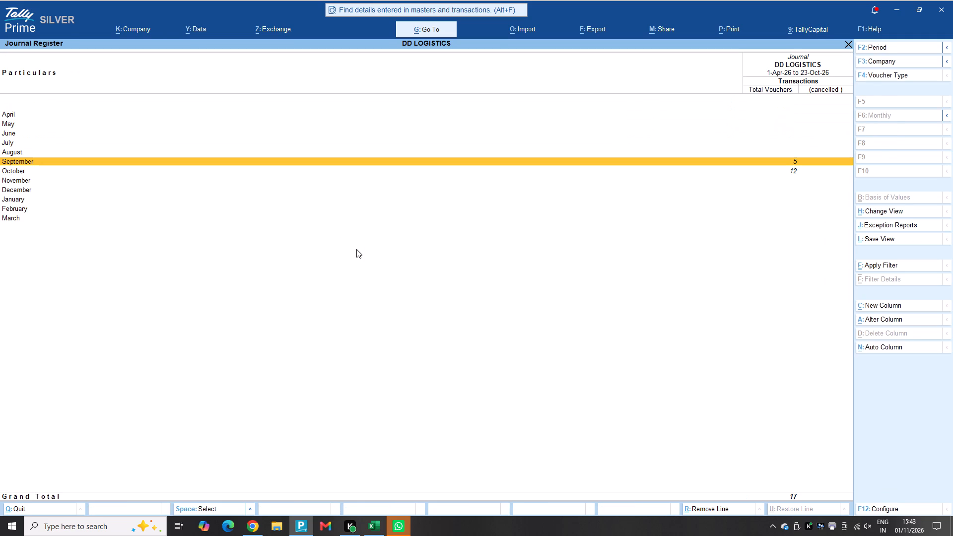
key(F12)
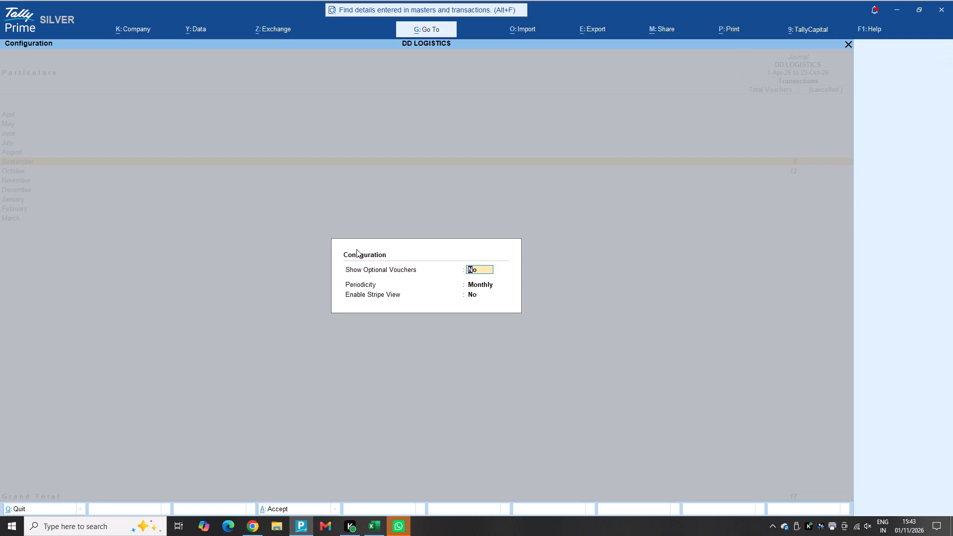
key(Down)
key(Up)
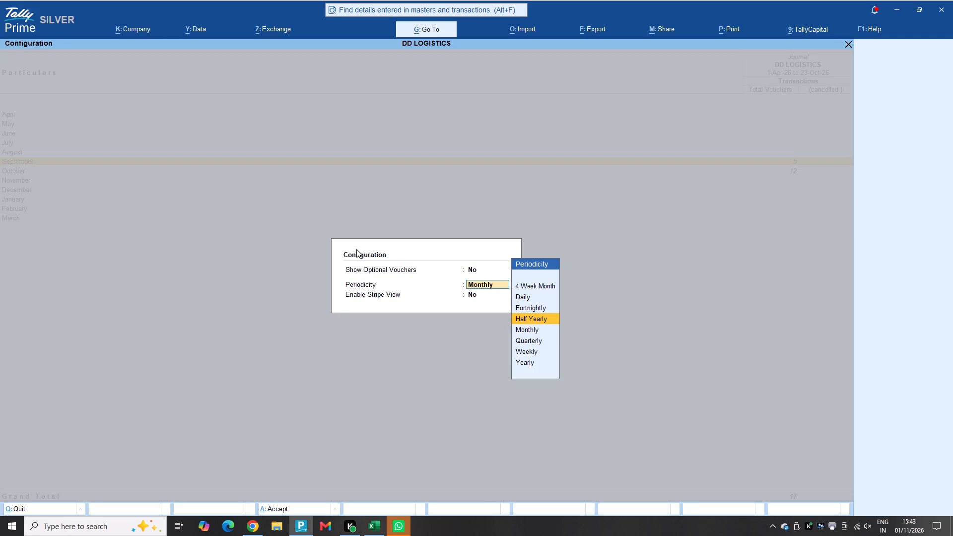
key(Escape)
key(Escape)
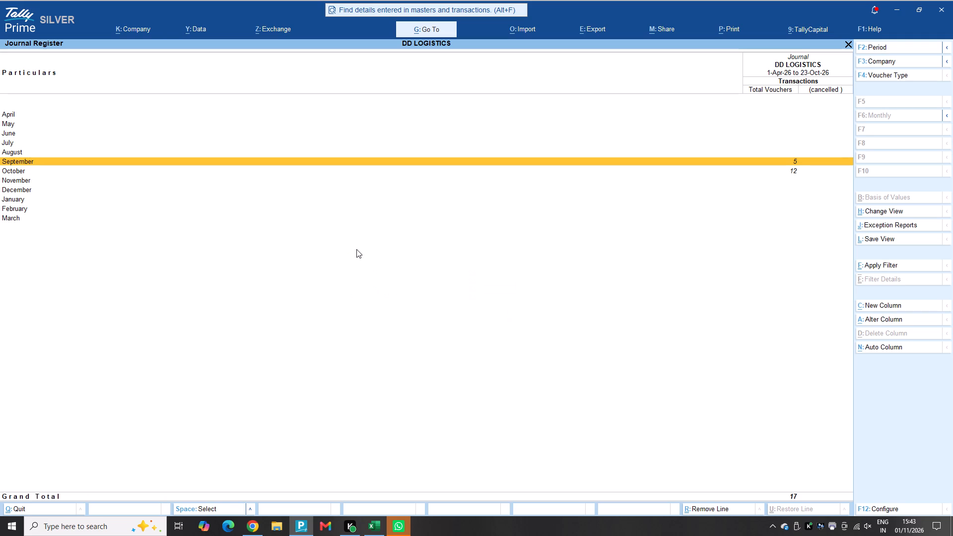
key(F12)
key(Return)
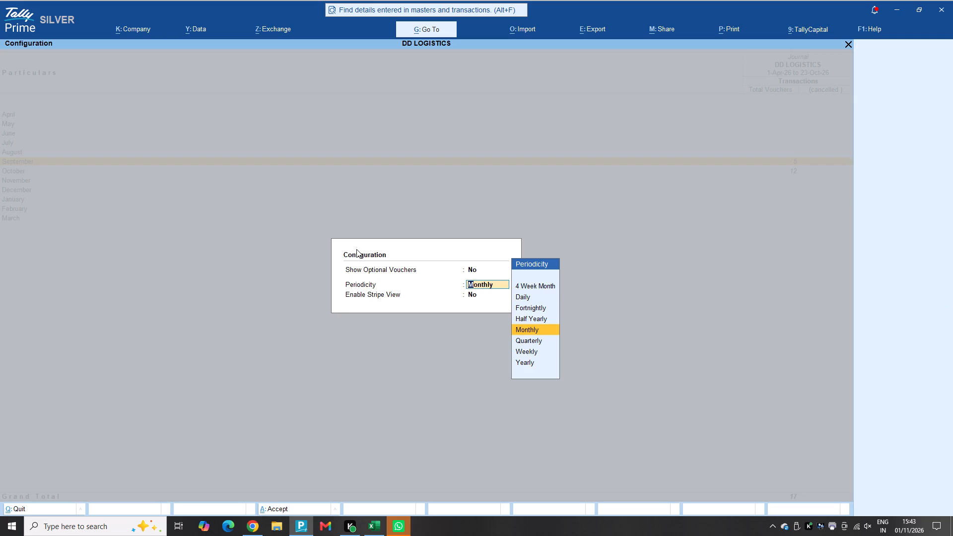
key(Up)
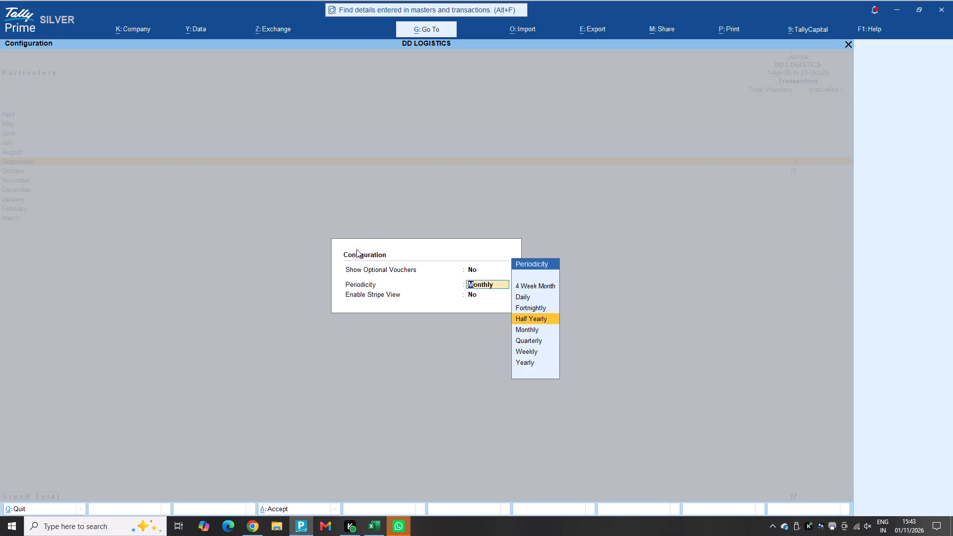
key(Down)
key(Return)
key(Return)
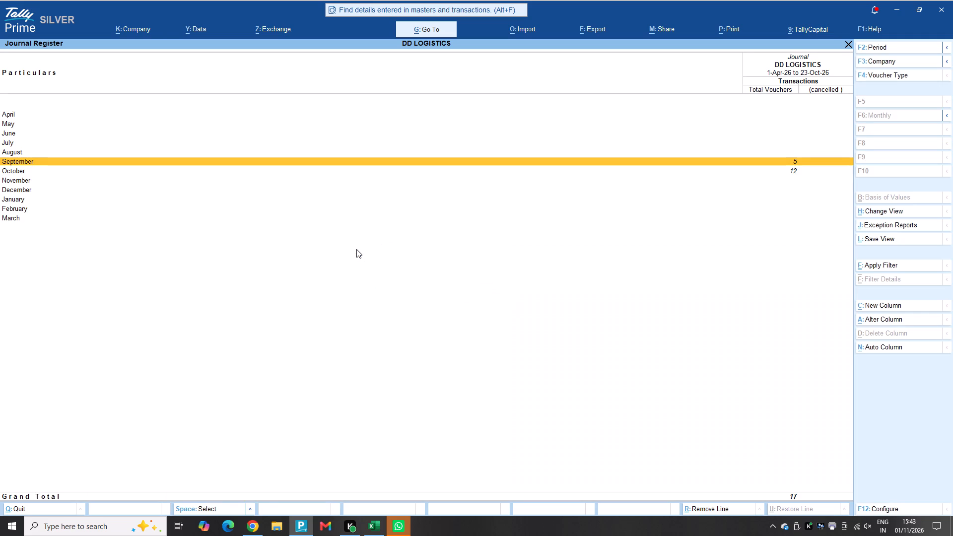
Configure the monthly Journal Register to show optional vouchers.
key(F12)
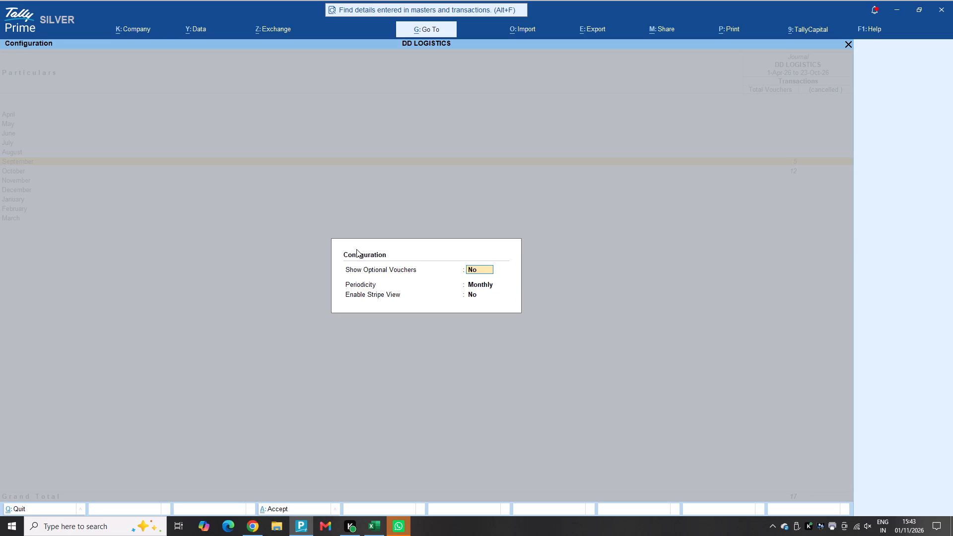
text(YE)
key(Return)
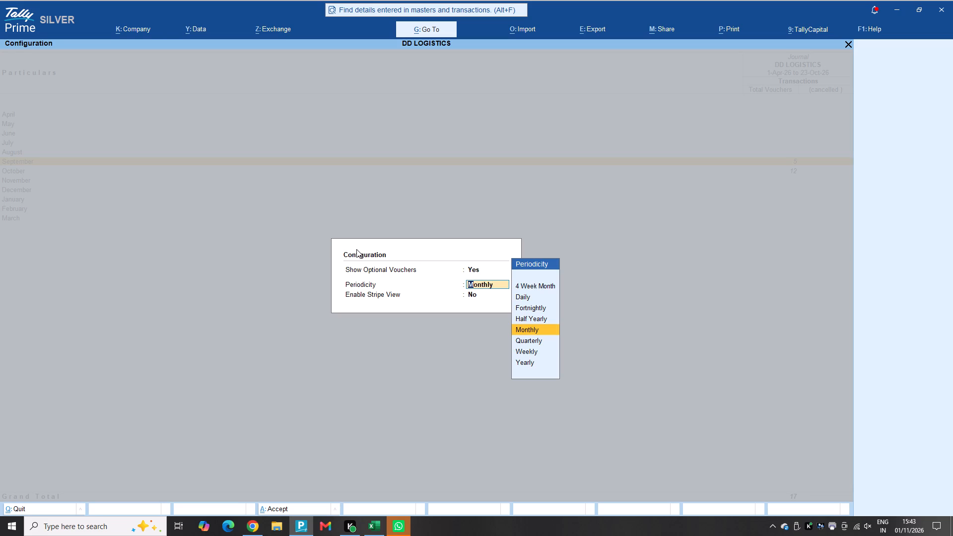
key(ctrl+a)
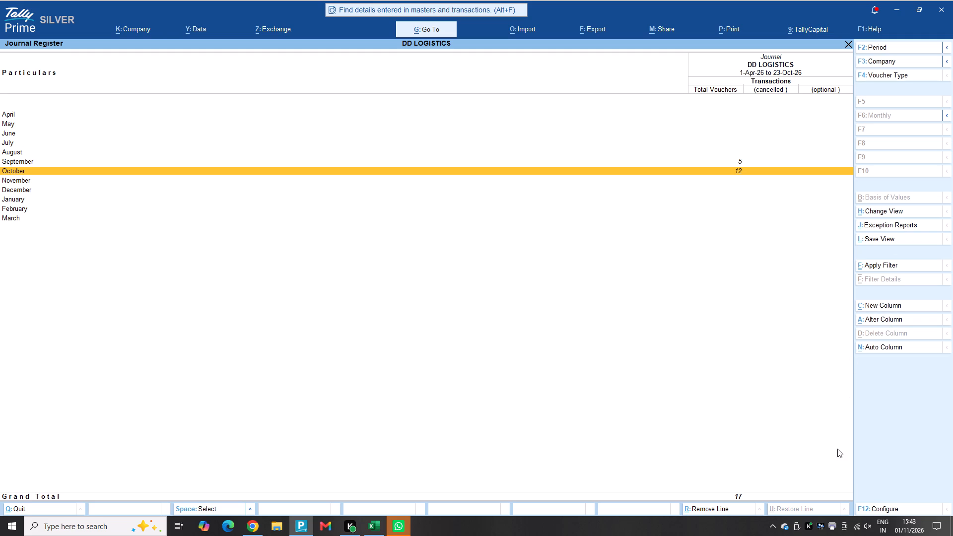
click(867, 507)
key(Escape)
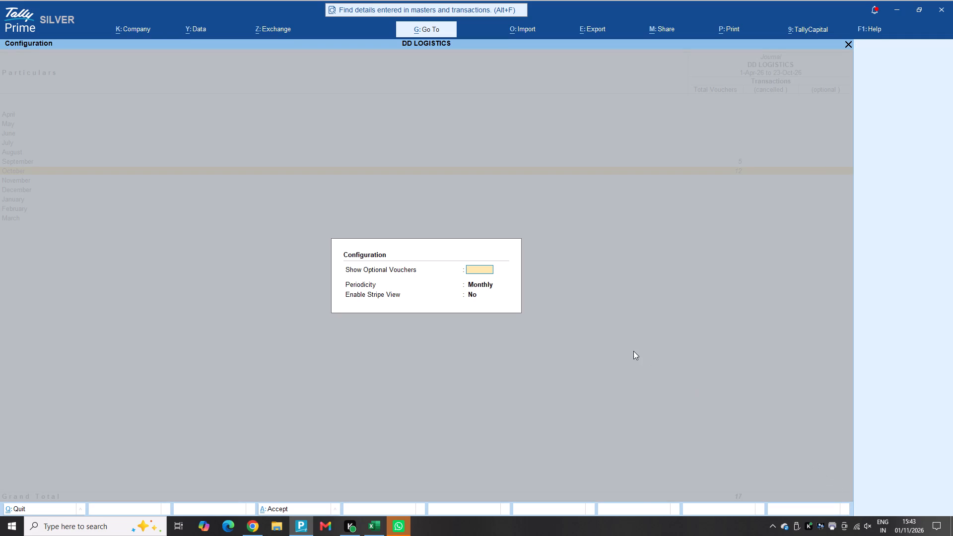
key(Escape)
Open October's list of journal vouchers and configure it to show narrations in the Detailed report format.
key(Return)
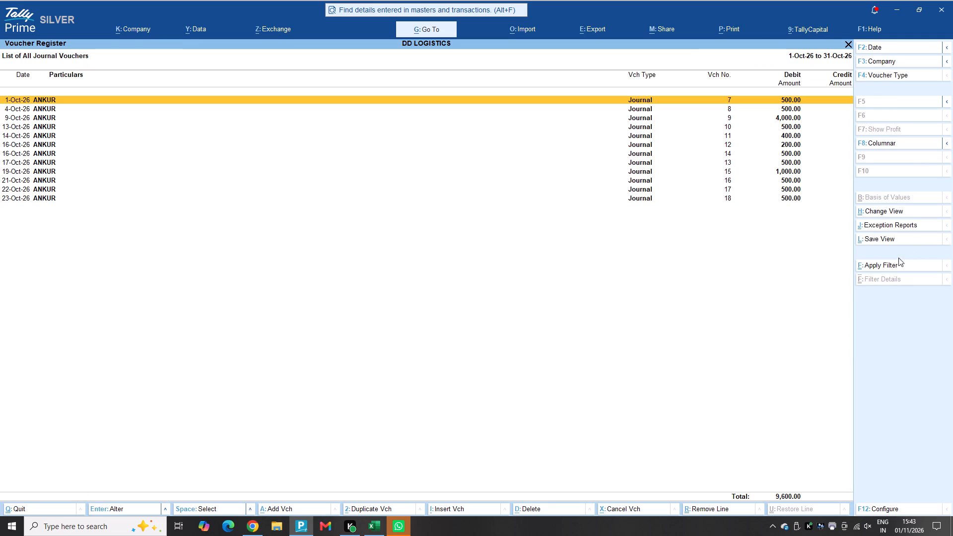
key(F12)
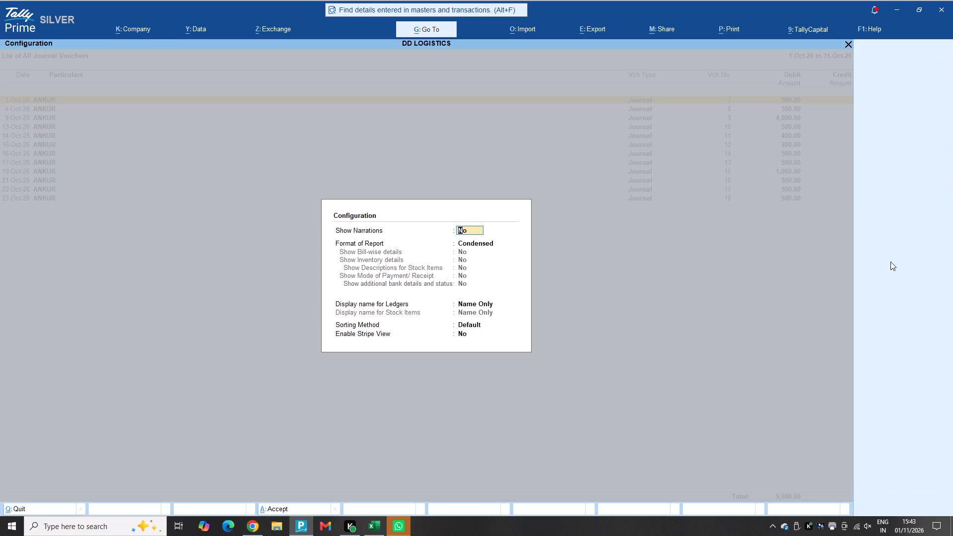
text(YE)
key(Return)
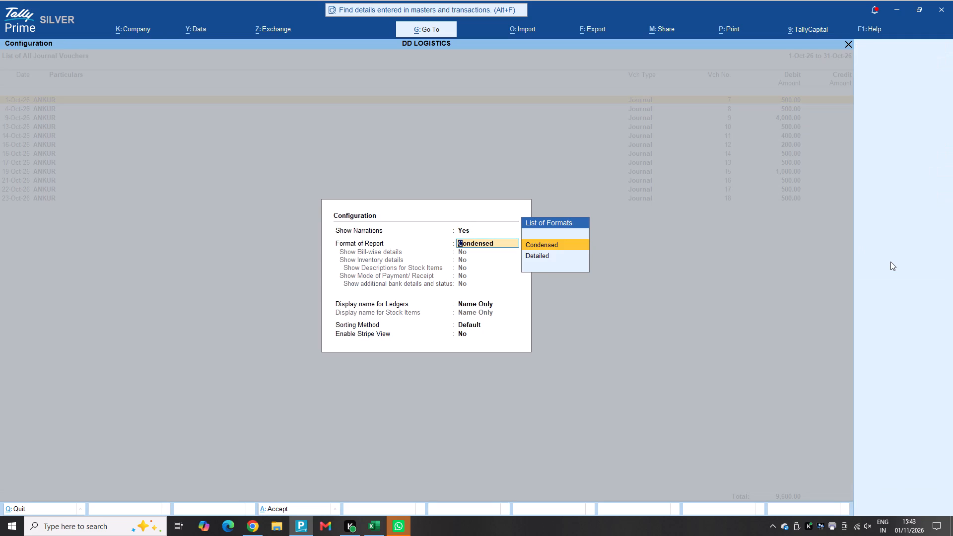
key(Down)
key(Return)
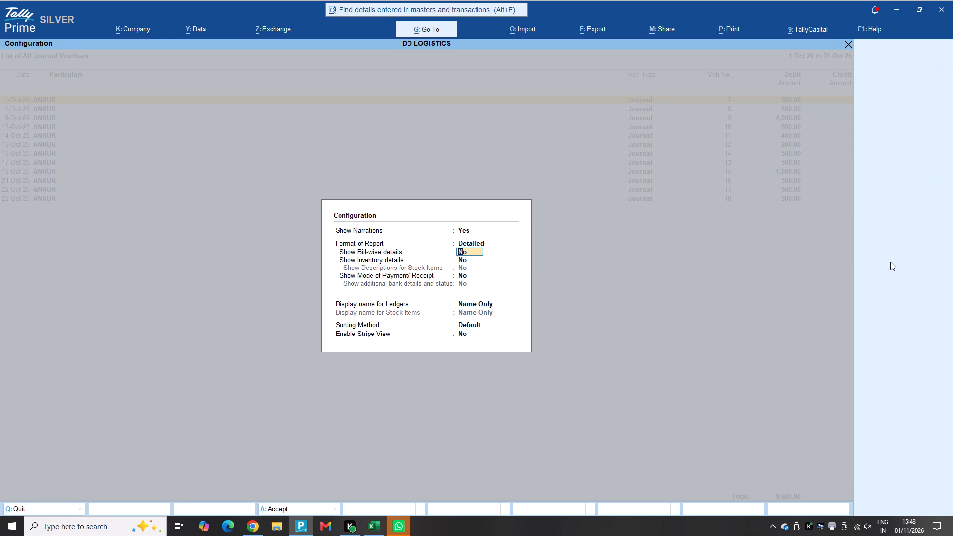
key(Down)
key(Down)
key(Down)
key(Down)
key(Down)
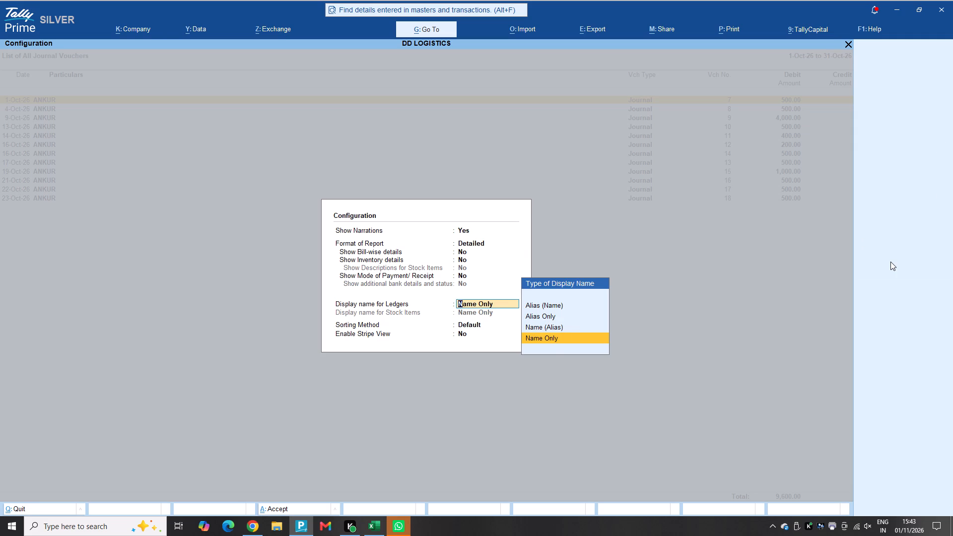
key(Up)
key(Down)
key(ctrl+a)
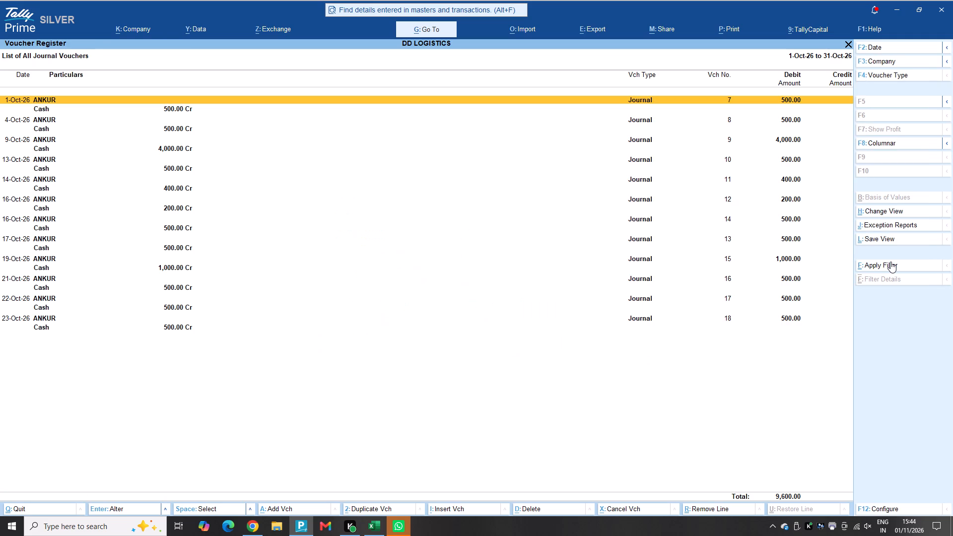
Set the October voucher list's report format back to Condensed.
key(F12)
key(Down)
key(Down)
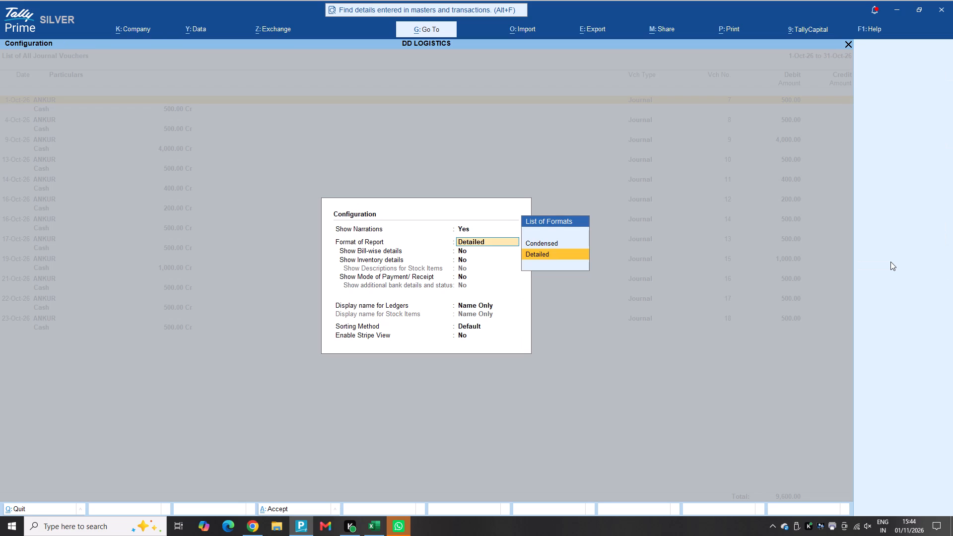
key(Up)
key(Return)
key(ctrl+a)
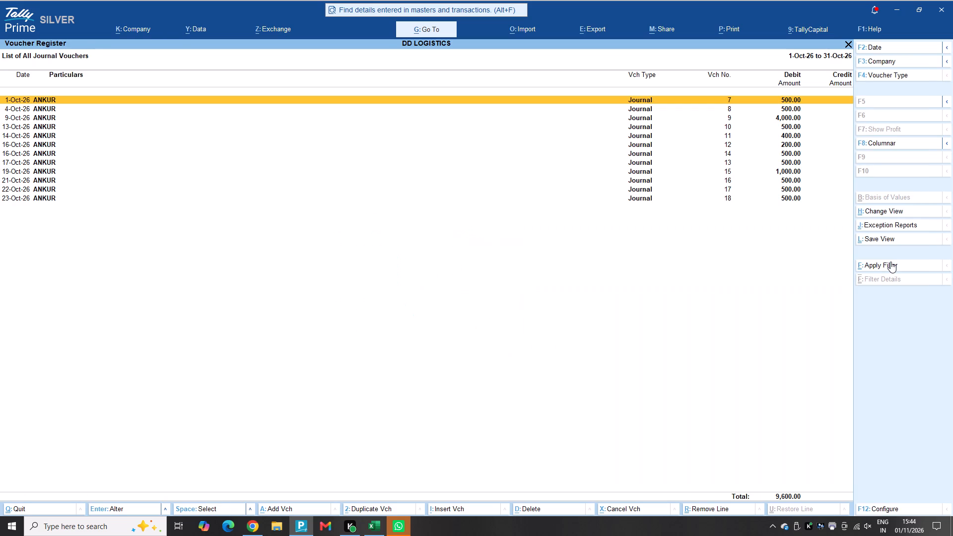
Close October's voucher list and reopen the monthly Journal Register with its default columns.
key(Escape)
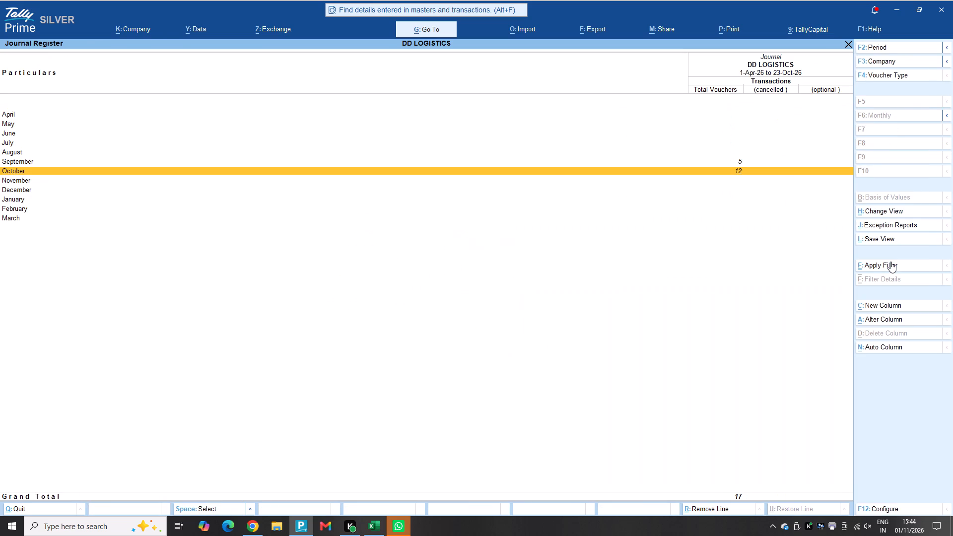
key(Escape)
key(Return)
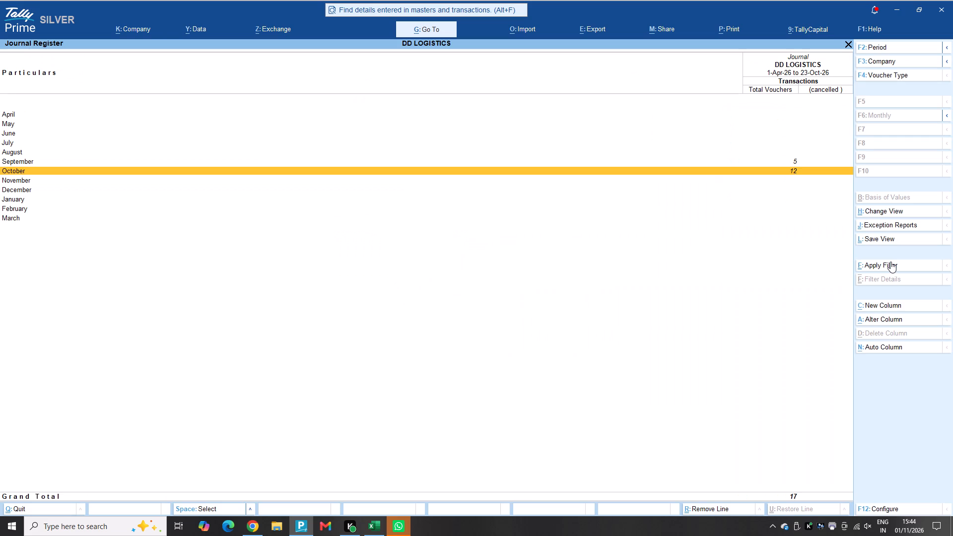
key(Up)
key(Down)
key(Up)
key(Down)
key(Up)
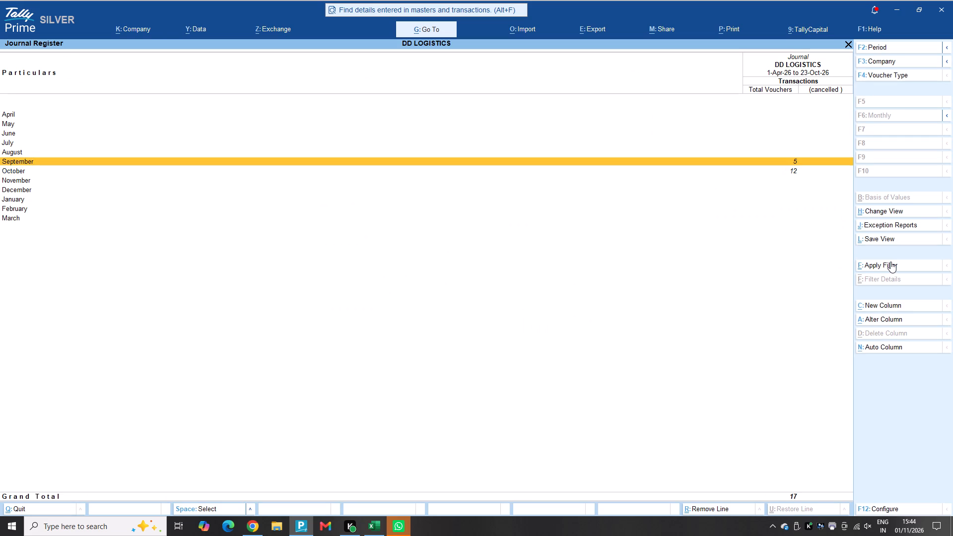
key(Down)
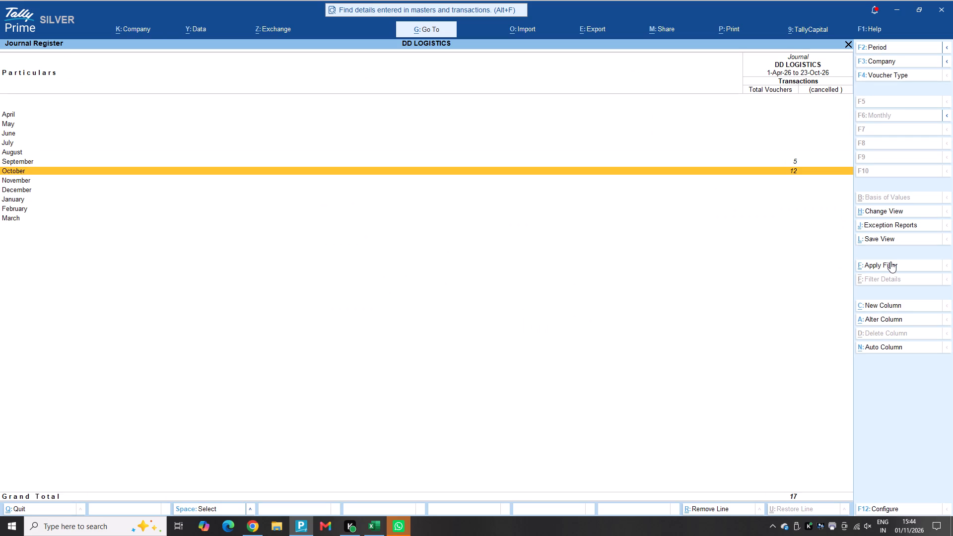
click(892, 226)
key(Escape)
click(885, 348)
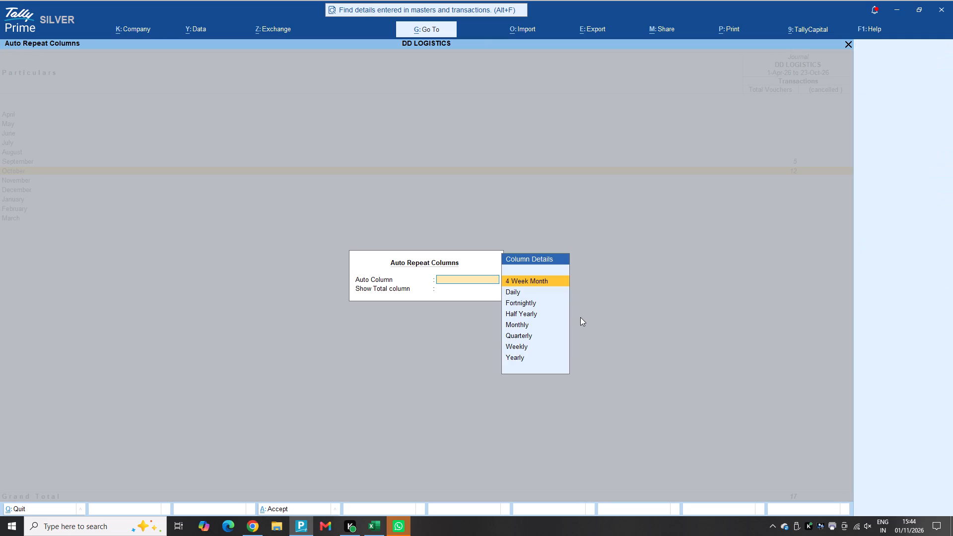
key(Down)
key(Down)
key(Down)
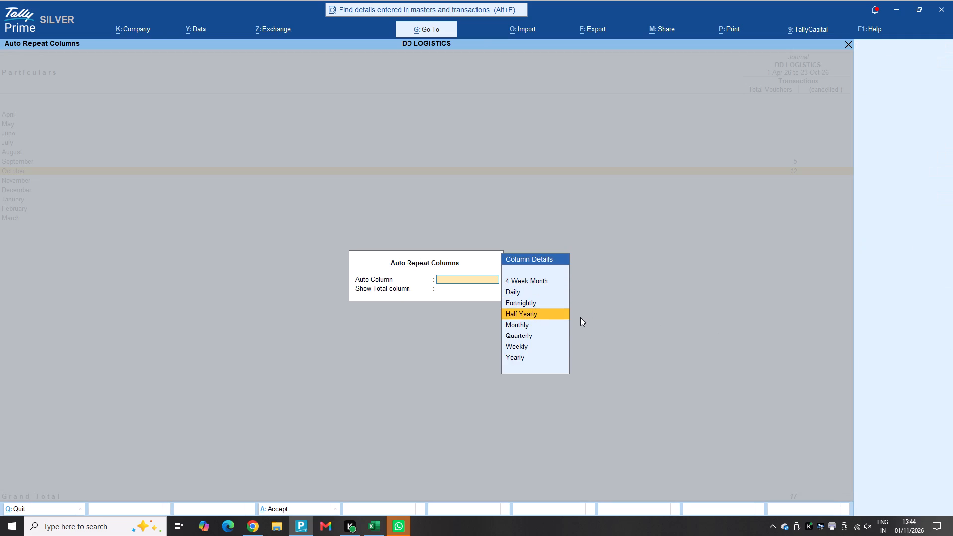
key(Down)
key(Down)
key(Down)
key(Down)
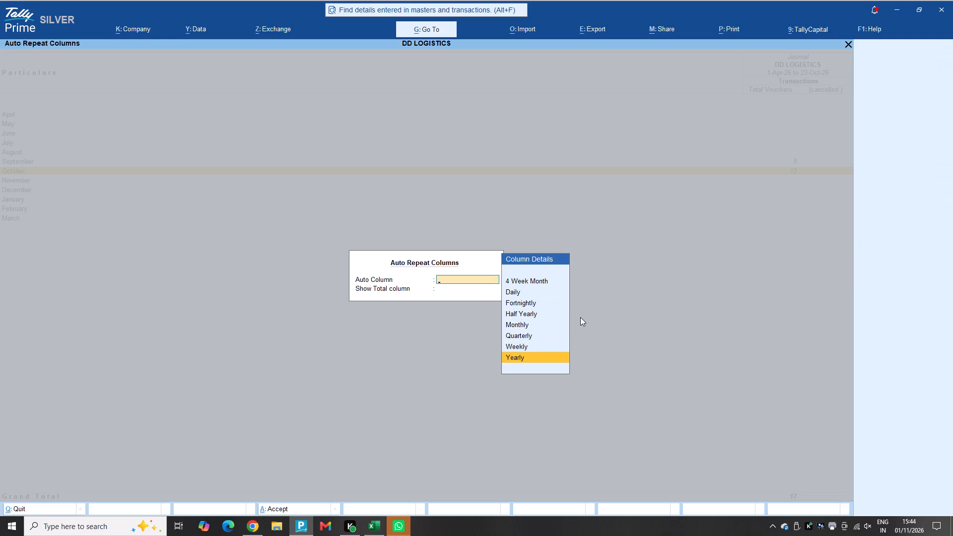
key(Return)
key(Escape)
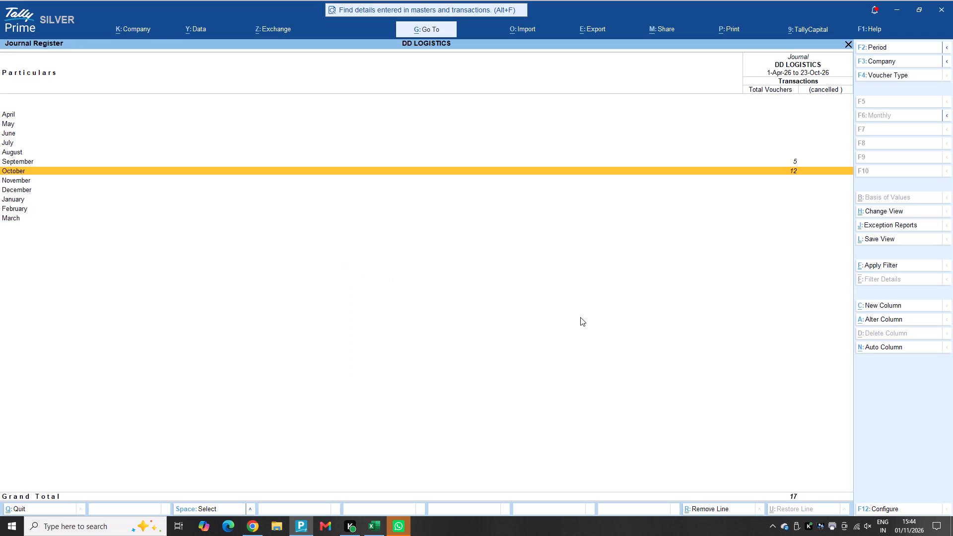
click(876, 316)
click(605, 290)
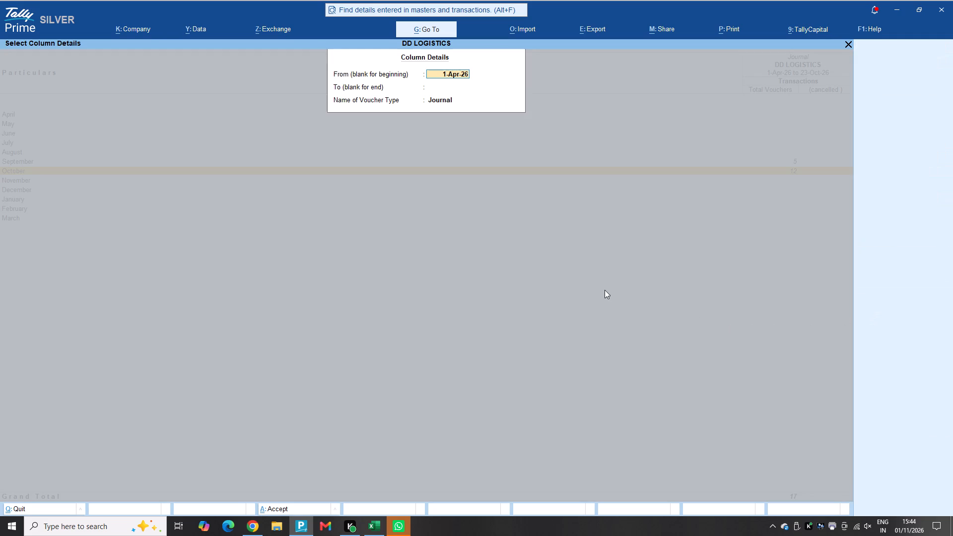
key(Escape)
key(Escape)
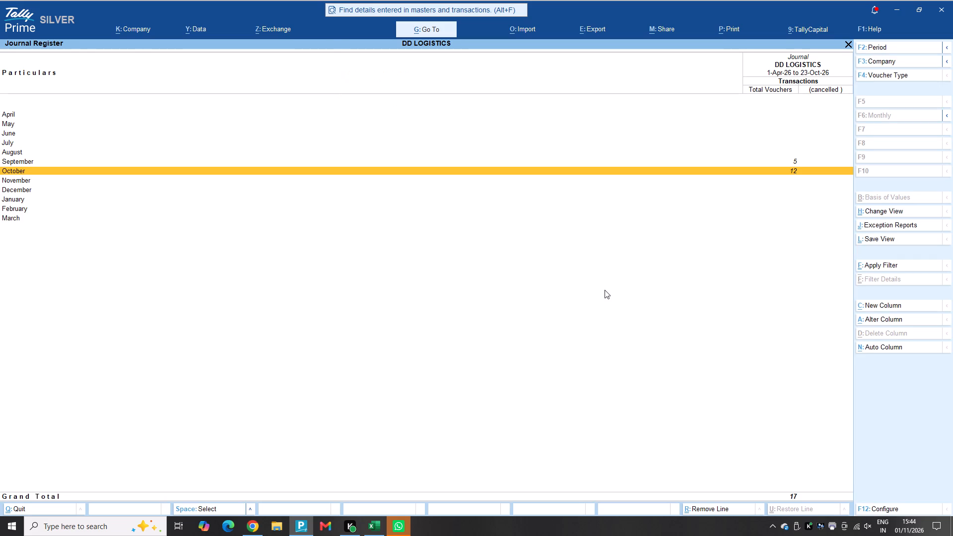
Open September's list of journal vouchers and go to the 29-Sep-26 ANKUR voucher.
key(Up)
key(Return)
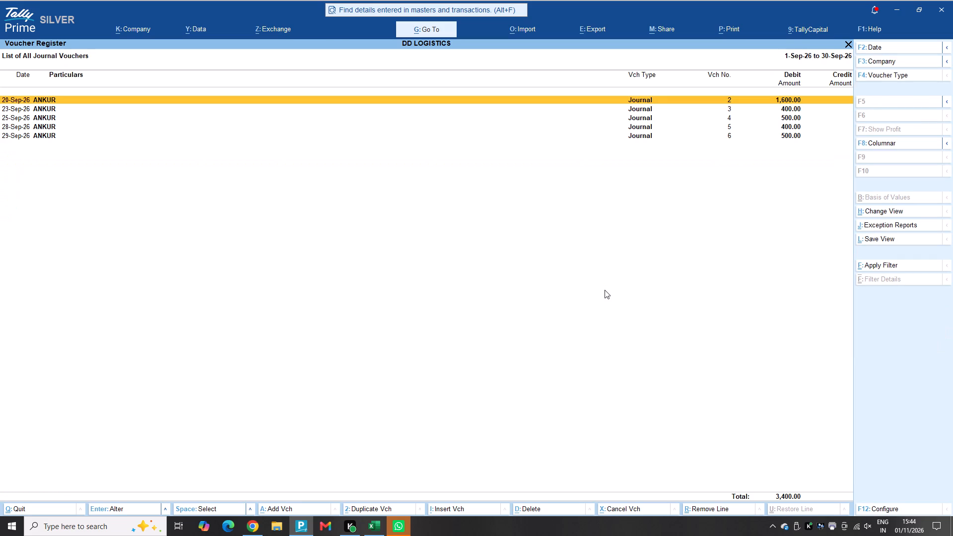
key(Down)
key(Down)
key(Down)
key(Down)
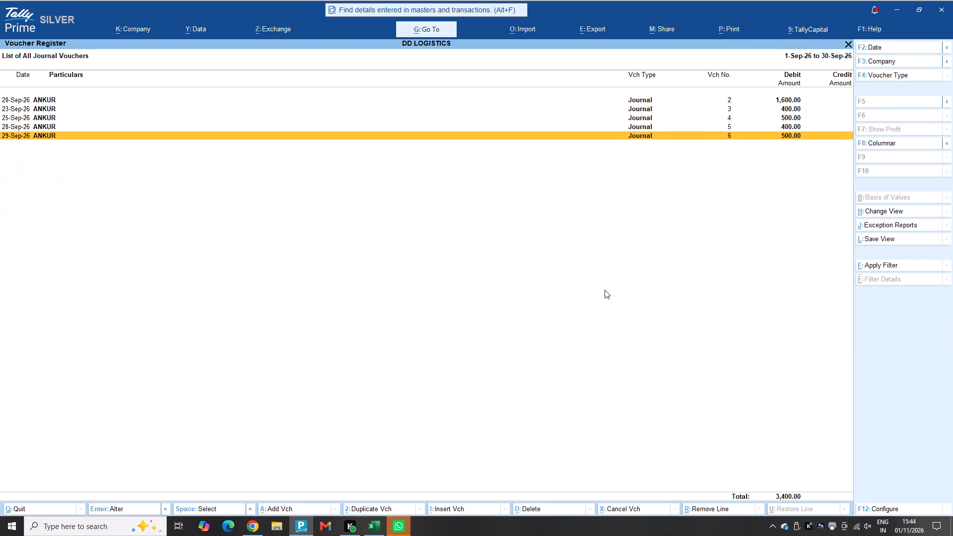
Look through the October and September lists of journal vouchers, returning to the monthly Journal Register after each.
key(Escape)
key(Down)
key(Return)
key(Escape)
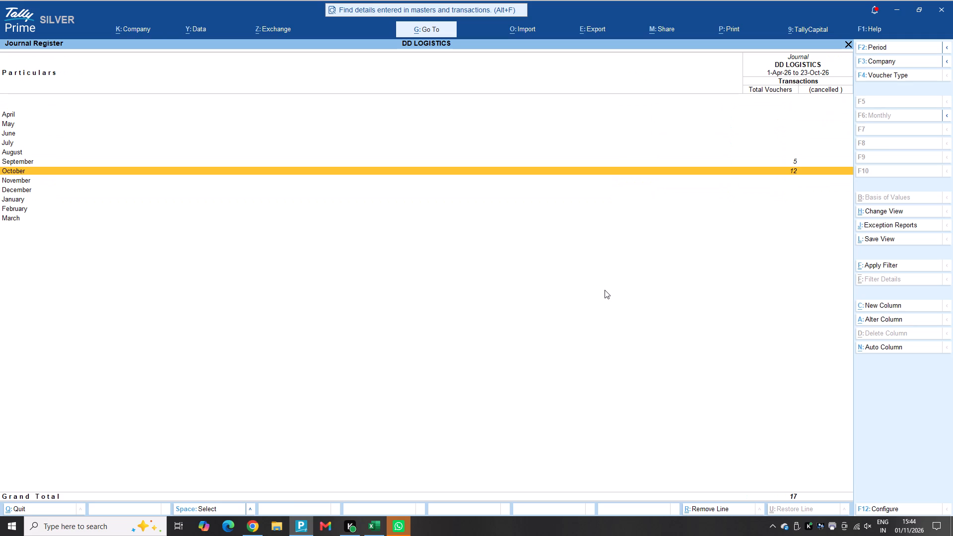
key(Up)
key(Up)
key(Down)
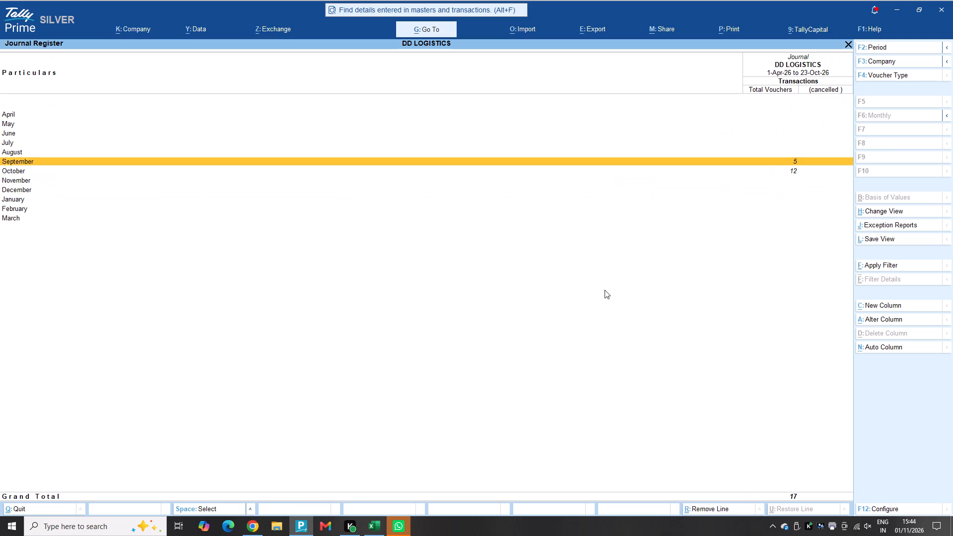
key(Down)
key(Return)
key(Escape)
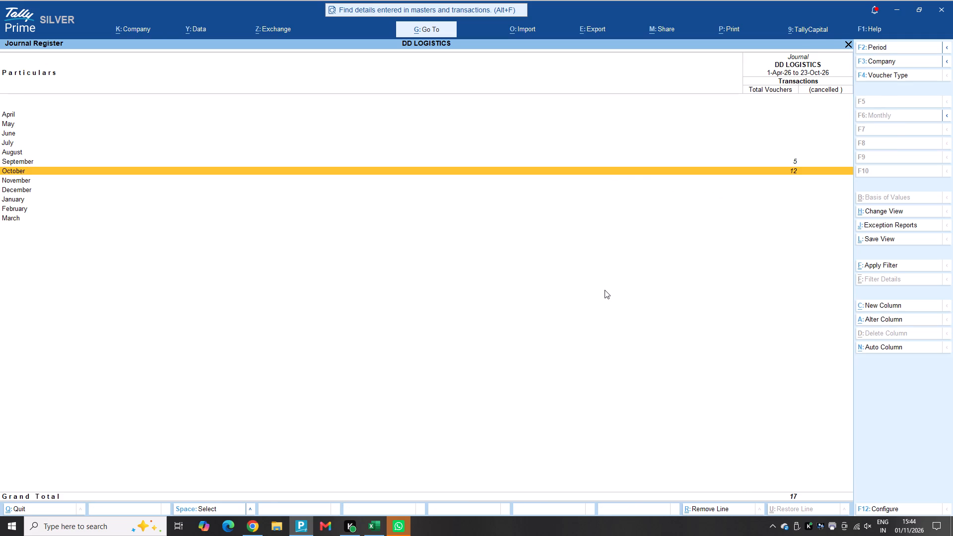
key(Up)
key(Return)
key(Escape)
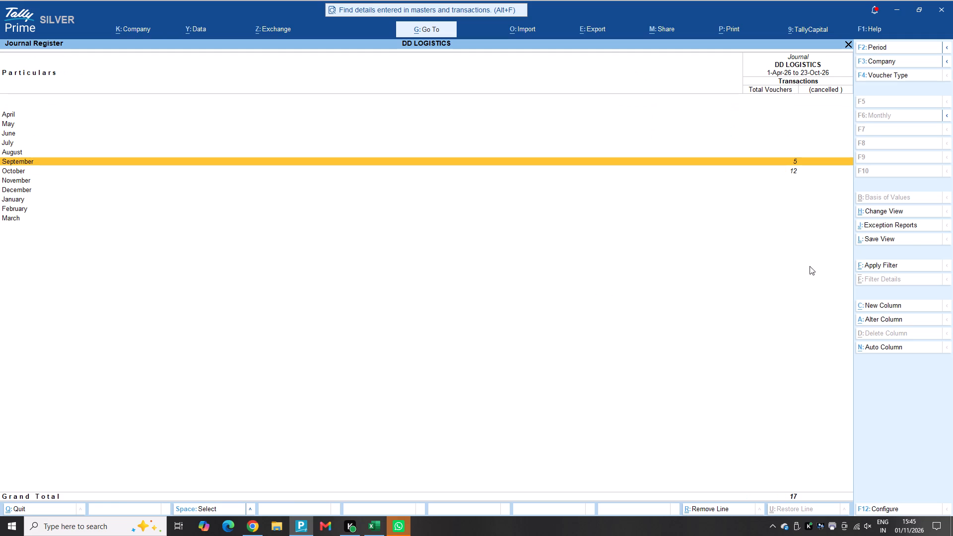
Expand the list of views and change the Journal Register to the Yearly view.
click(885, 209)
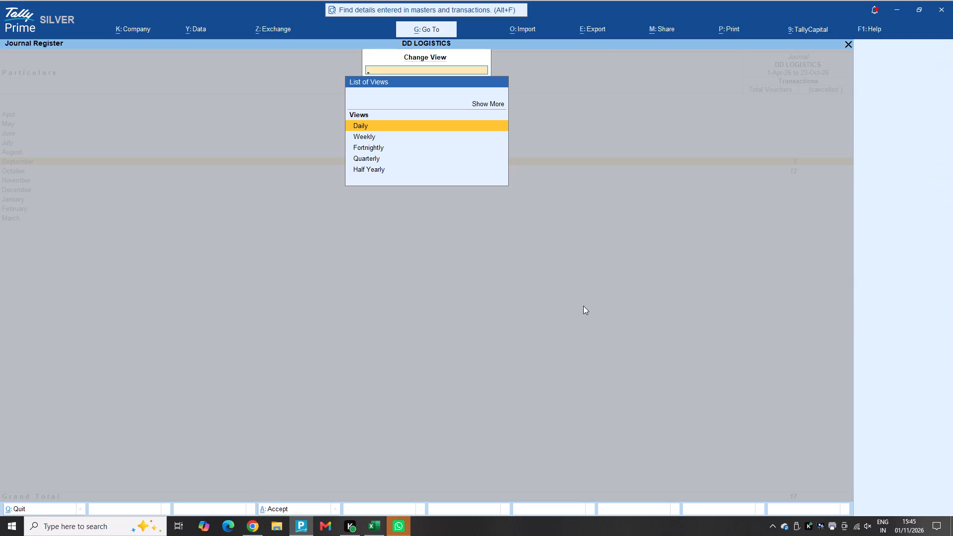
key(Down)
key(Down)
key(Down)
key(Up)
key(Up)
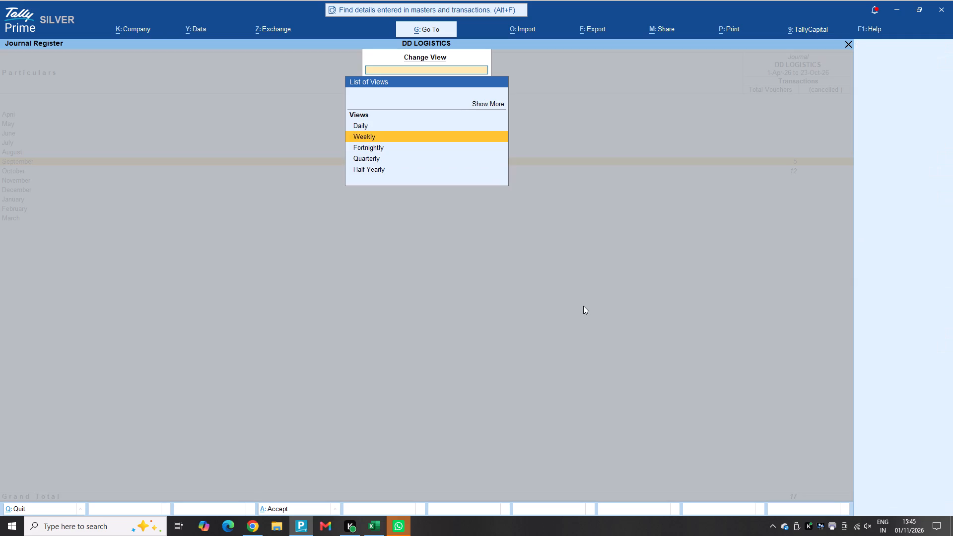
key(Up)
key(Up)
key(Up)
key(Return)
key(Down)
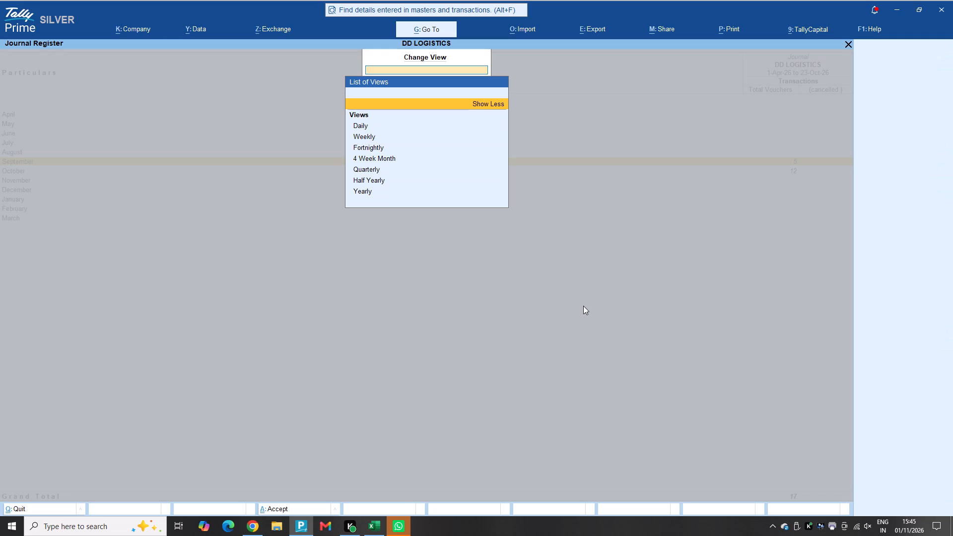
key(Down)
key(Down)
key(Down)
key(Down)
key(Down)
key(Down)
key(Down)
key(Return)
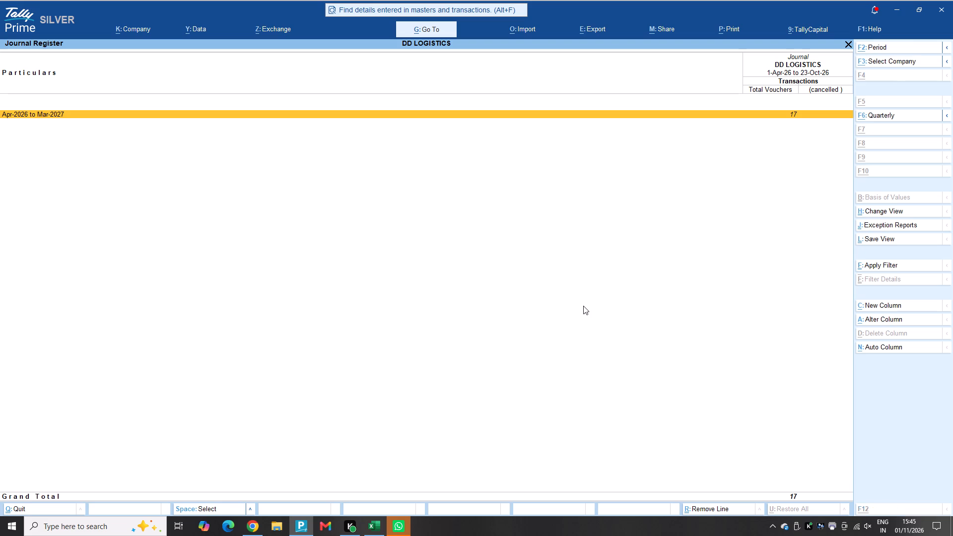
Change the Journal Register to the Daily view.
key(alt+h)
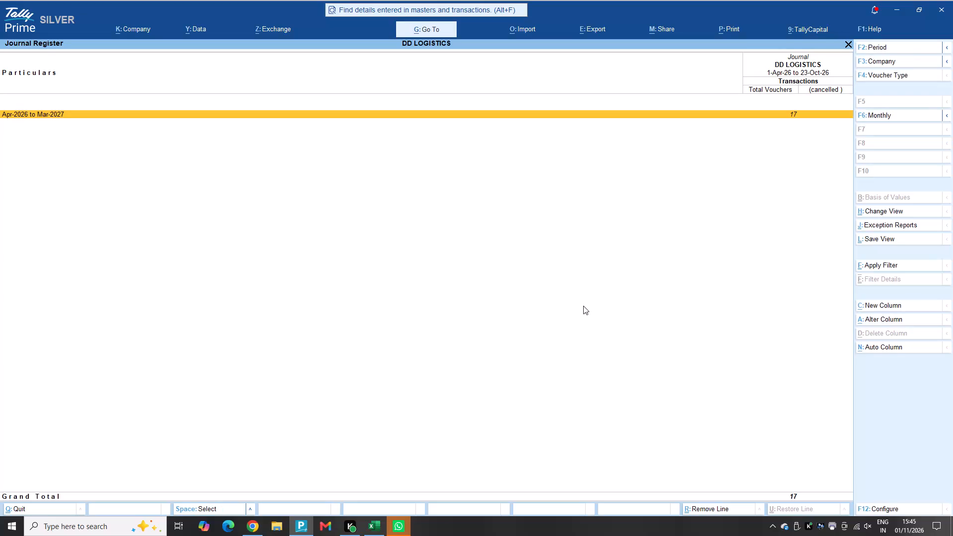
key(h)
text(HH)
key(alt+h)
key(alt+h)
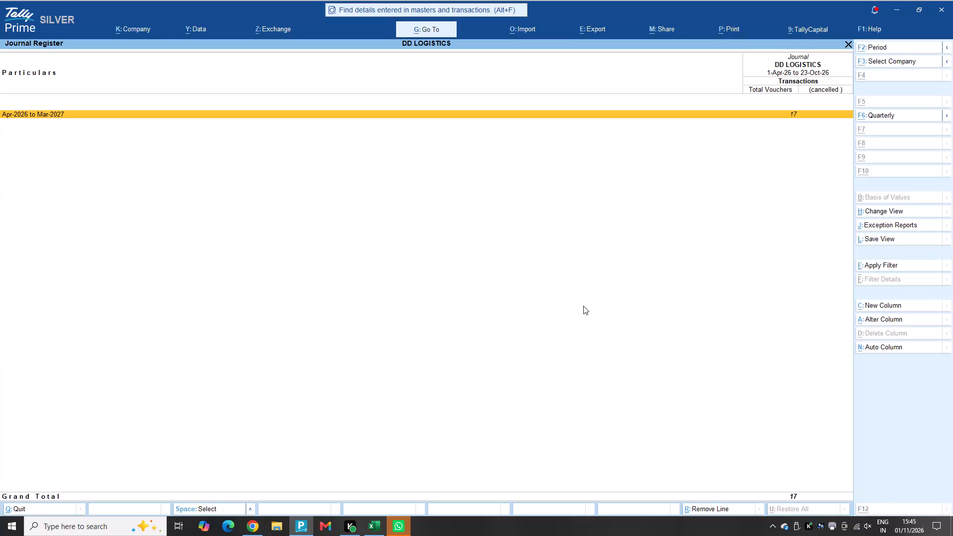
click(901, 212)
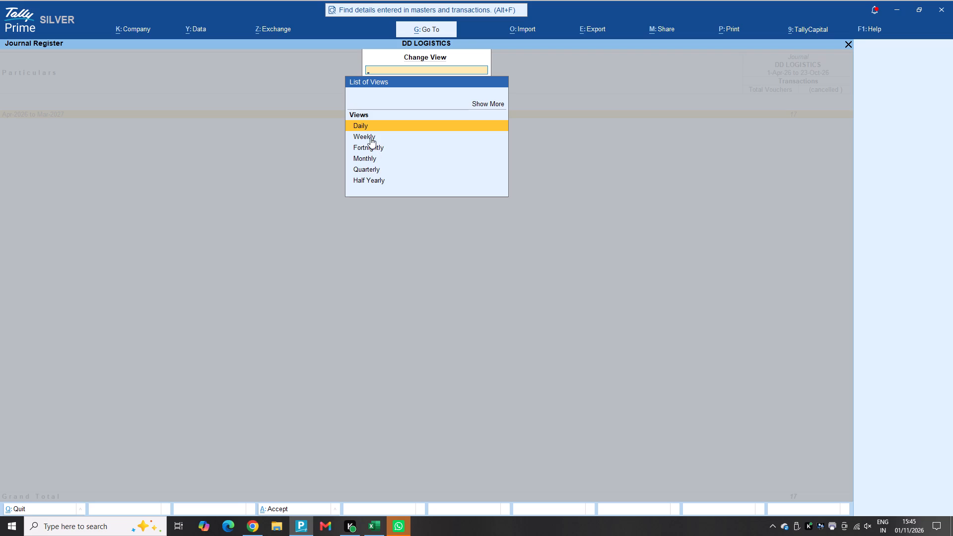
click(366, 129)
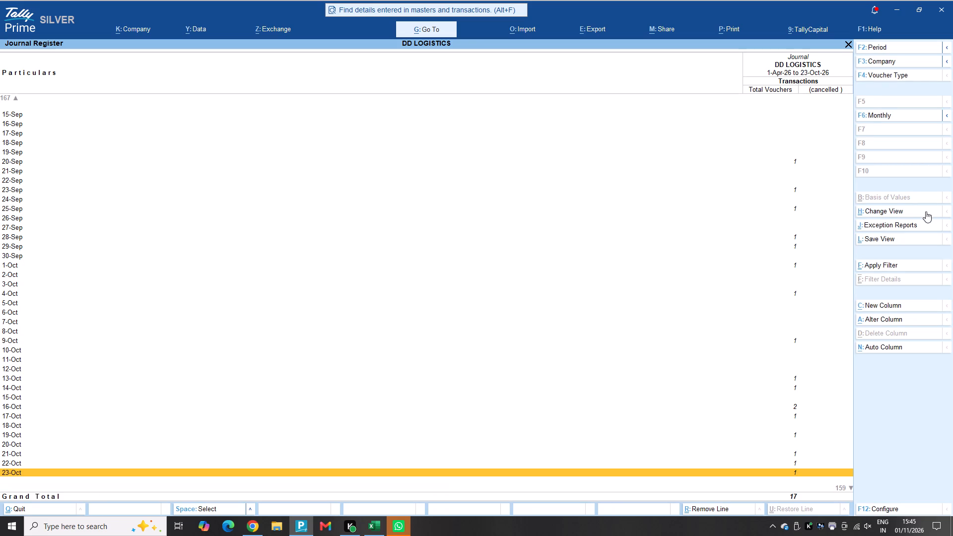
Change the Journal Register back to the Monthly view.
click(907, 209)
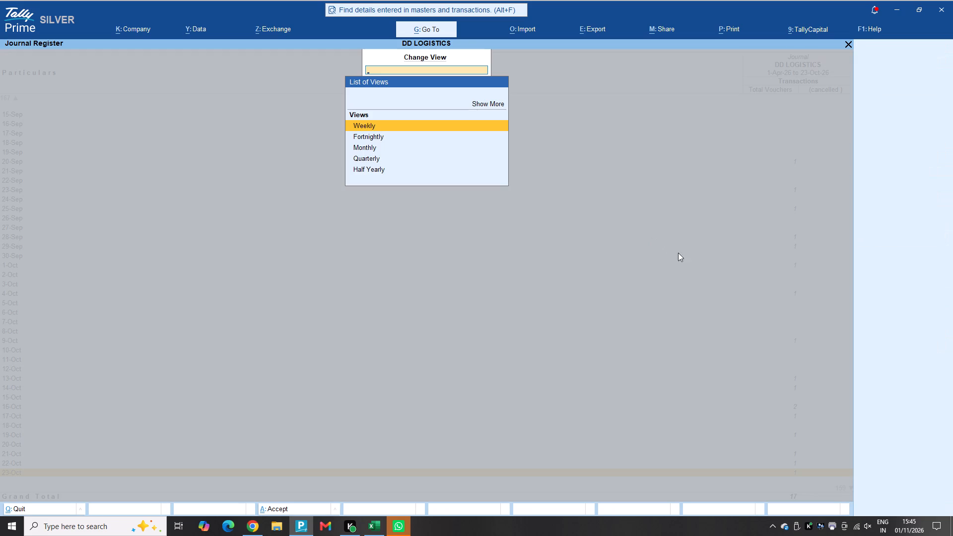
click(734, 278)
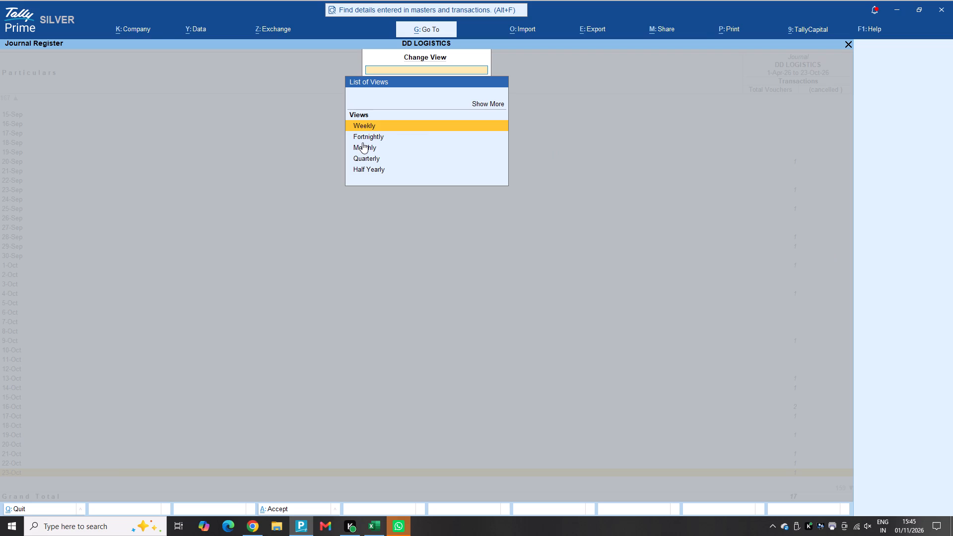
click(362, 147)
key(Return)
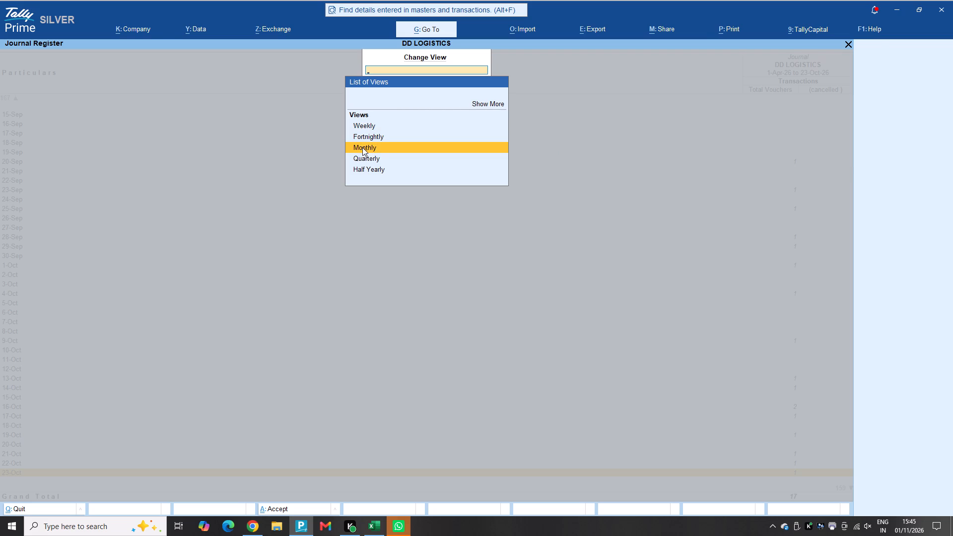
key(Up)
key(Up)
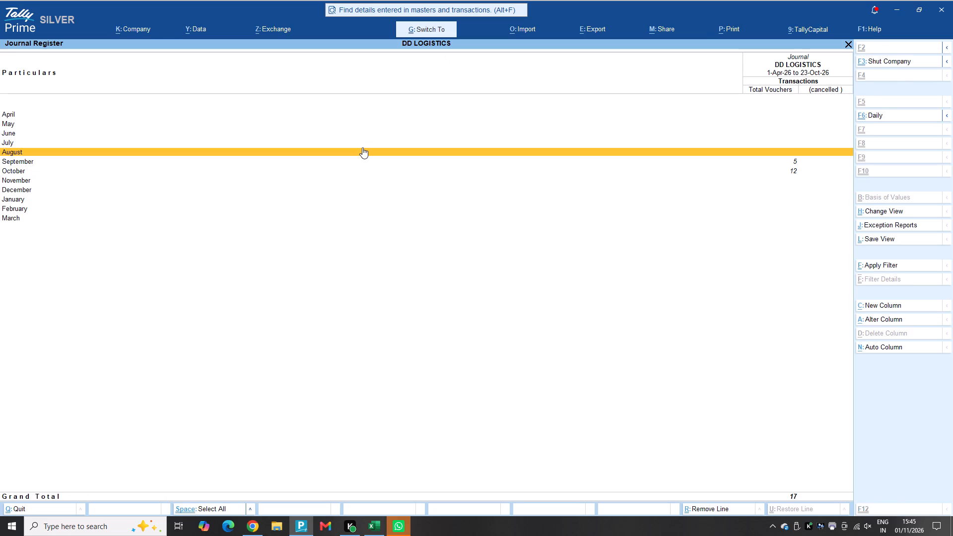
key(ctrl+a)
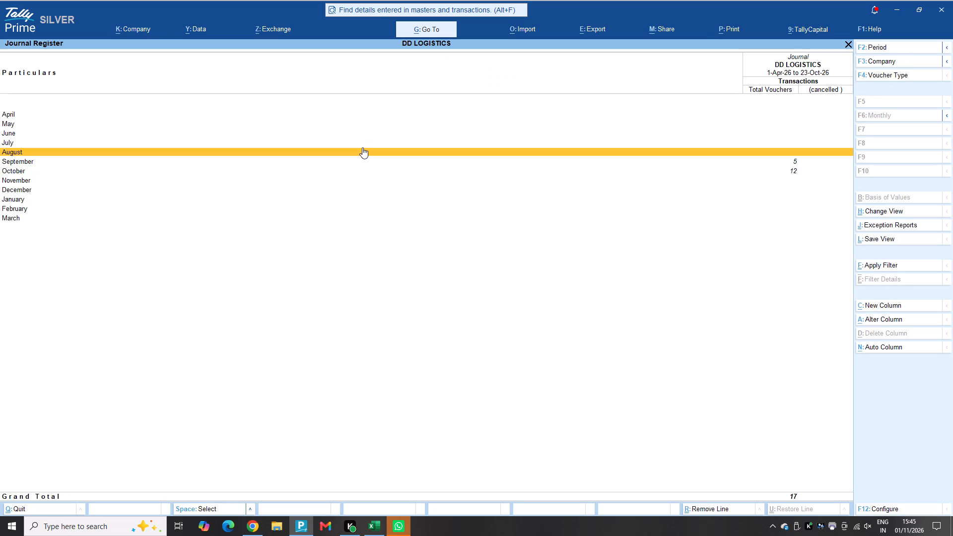
Close the Journal Register and return to the Gateway of Tally without quitting the program.
key(Down)
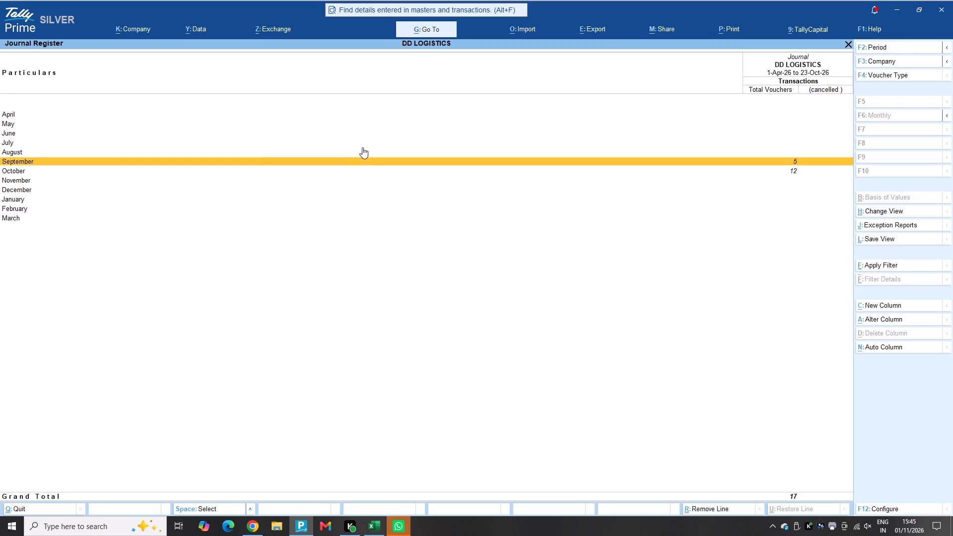
key(Down)
key(Down)
key(Escape)
key(Escape)
key(Escape)
key(Escape)
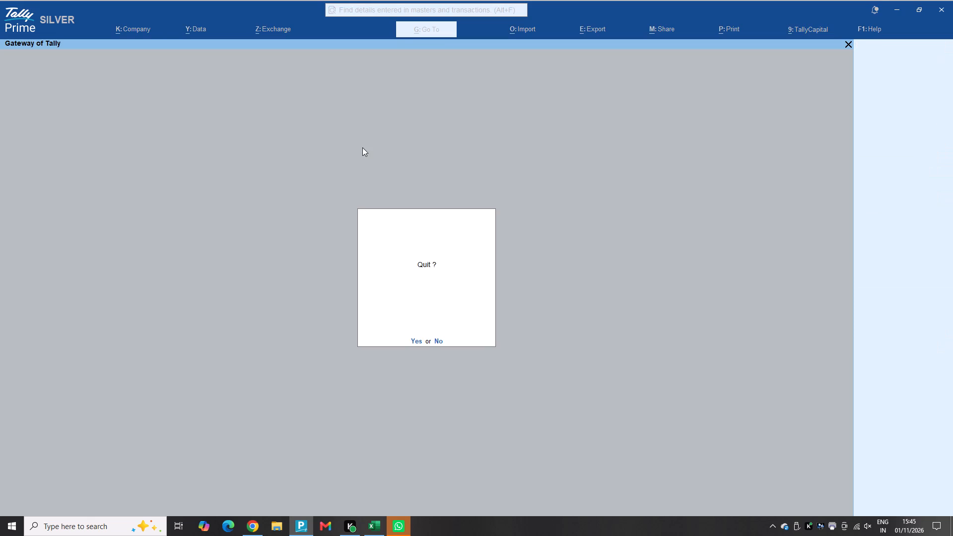
key(Escape)
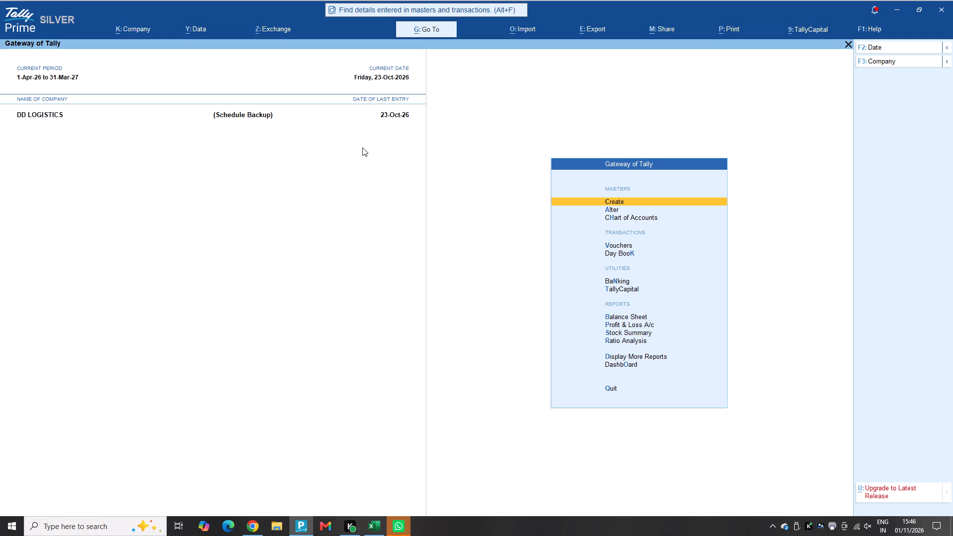
key(Up)
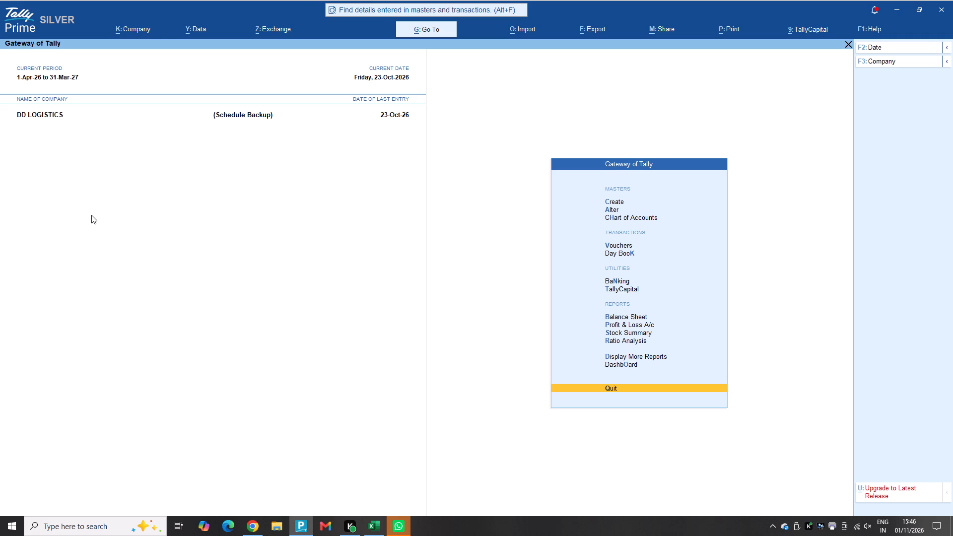
key(Escape)
key(Escape)
Open the ledger vouchers report for the DRIVER SALARY ledger from the account books.
text(DAL)
key(Down)
key(Down)
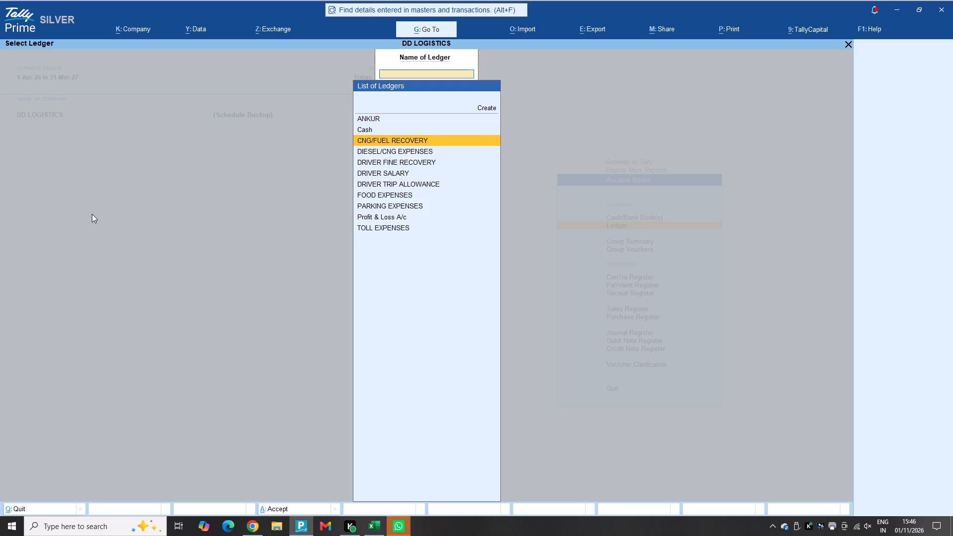
key(Down)
key(Down)
key(Down)
key(Down)
key(Up)
key(Return)
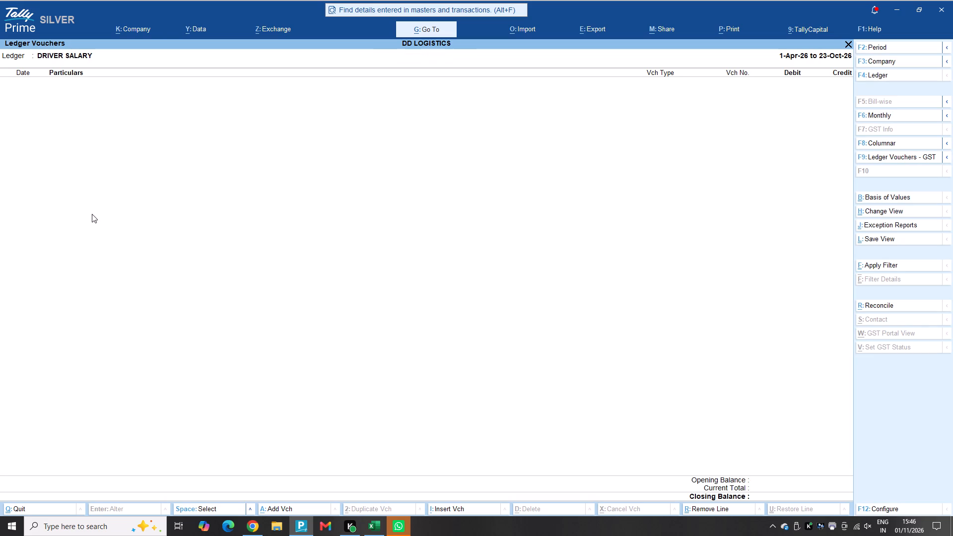
Add a journal voucher from the DRIVER SALARY ledger and debit DRIVER SALARY with 11,200.
key(alt+a)
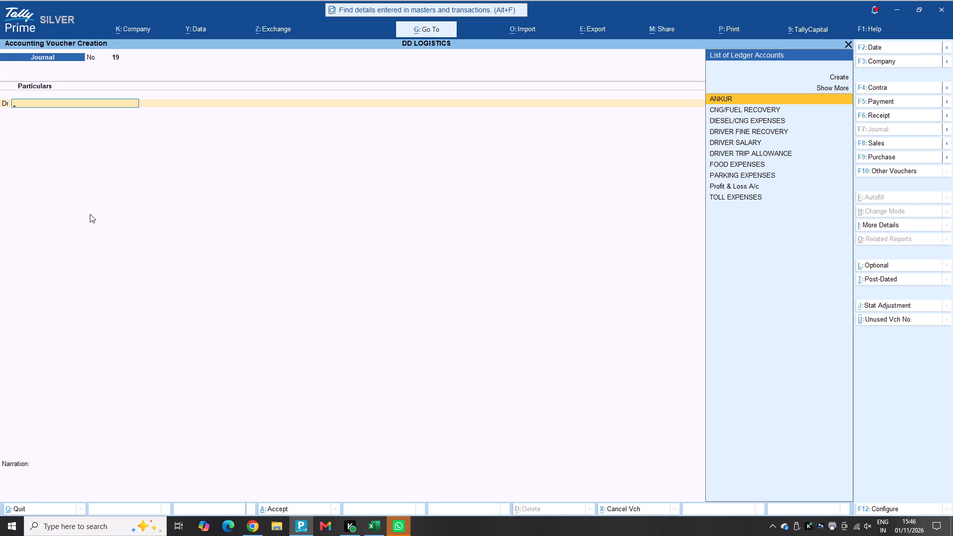
text(DRIVE)
key(Down)
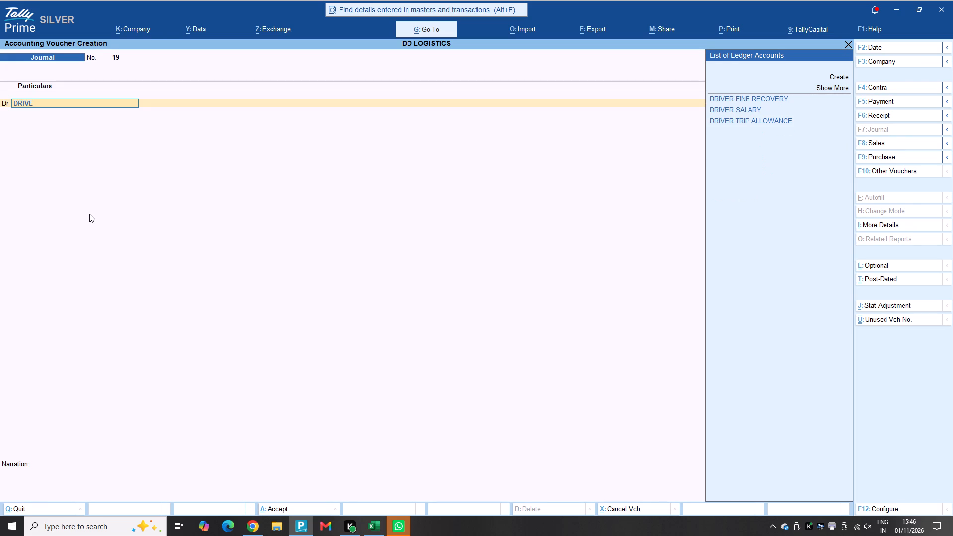
key(Down)
key(3)
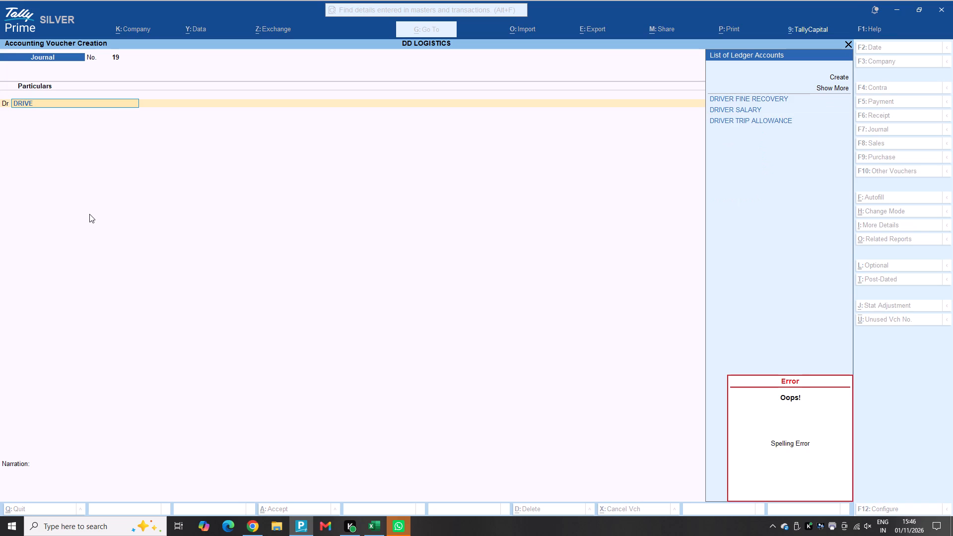
key(Down)
key(Down)
key(Return)
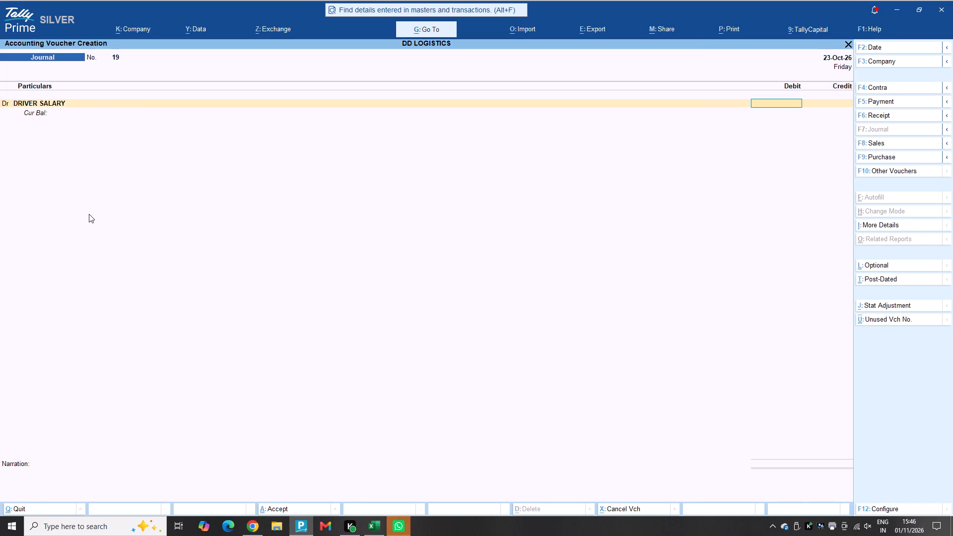
text(112)
text(00)
key(Return)
key(Return)
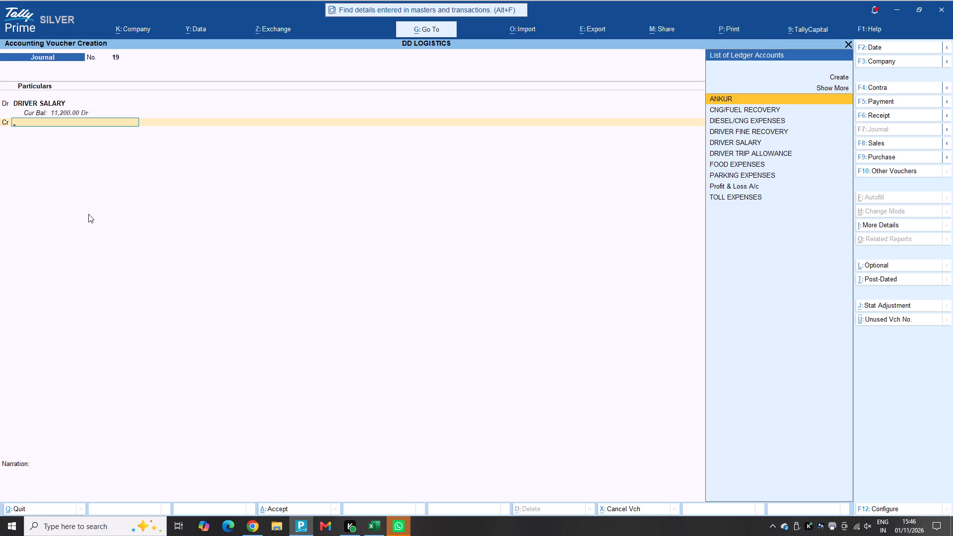
Credit ANKUR with 11,200 as an On Account reference, leave the narration blank, and save the journal voucher.
key(Return)
key(Return)
key(Return)
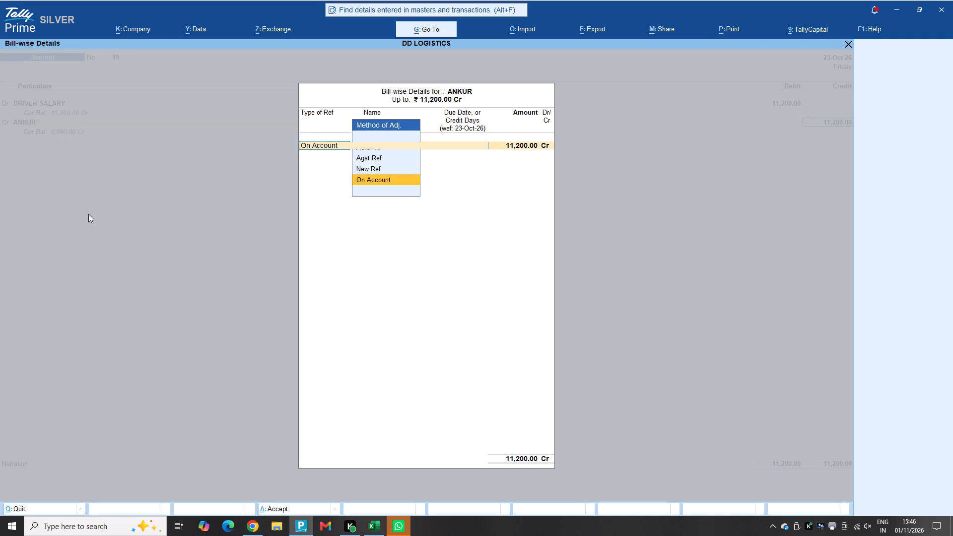
key(Return)
key(Return)
key(Return)
key(Return)
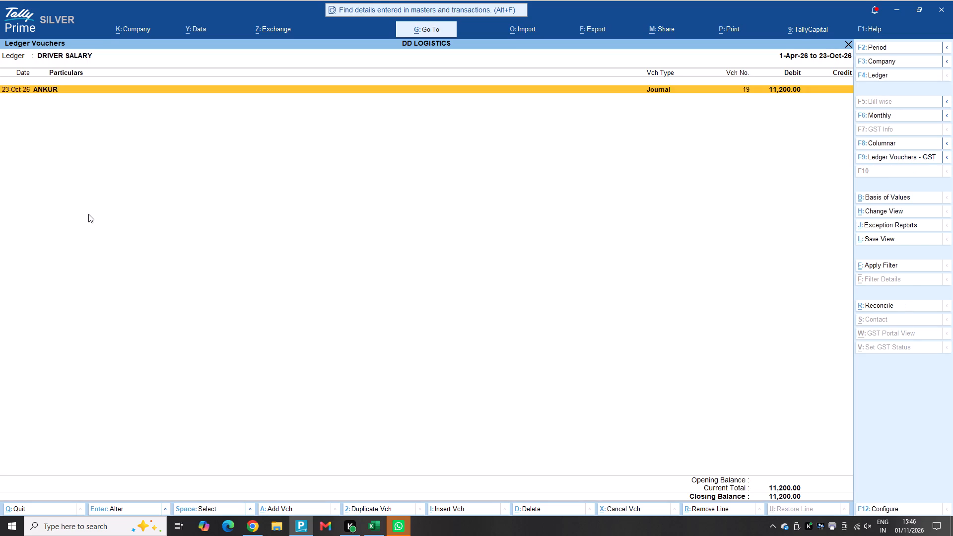
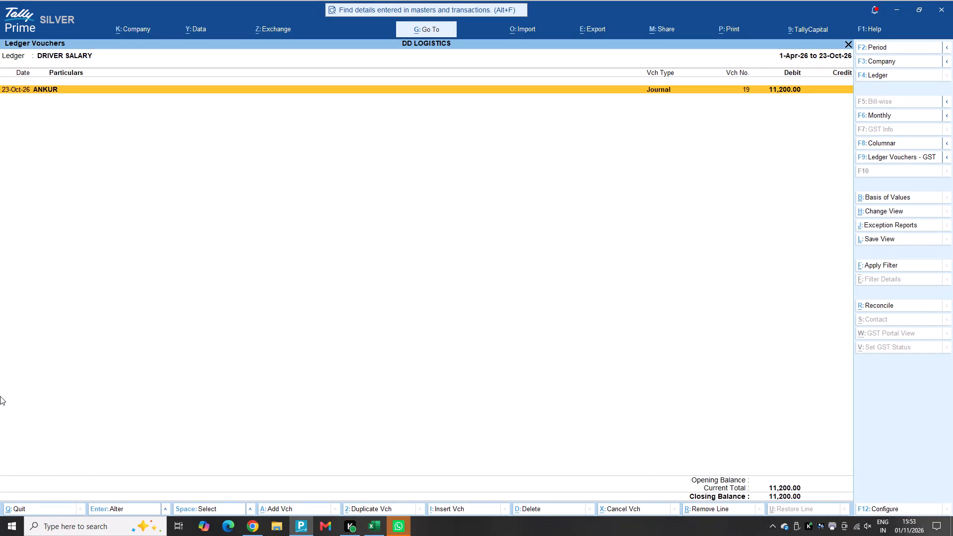
Close the DRIVER SALARY report and open the ledger vouchers report for the ANKUR ledger from the account books.
key(Up)
key(Escape)
key(Escape)
key(Escape)
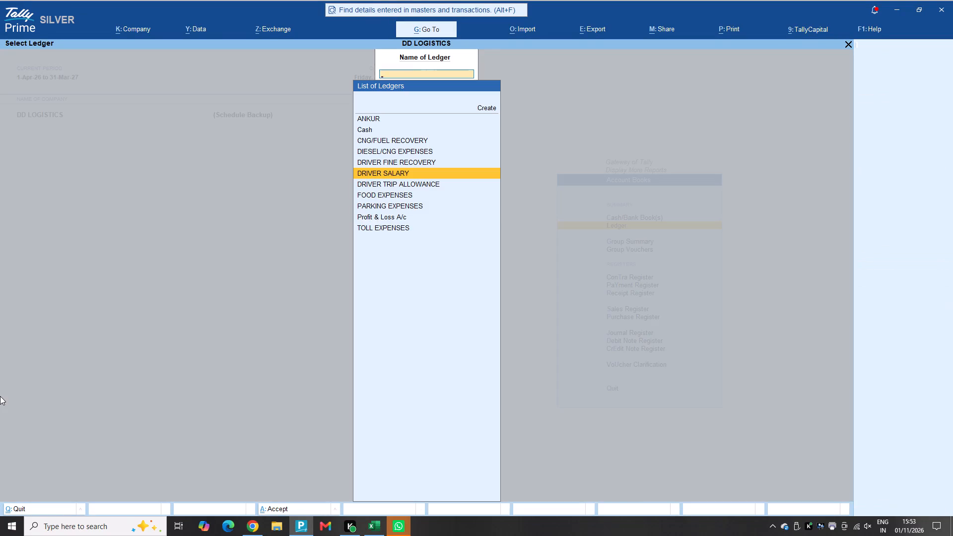
key(Escape)
key(Escape)
key(Escape)
key(Escape)
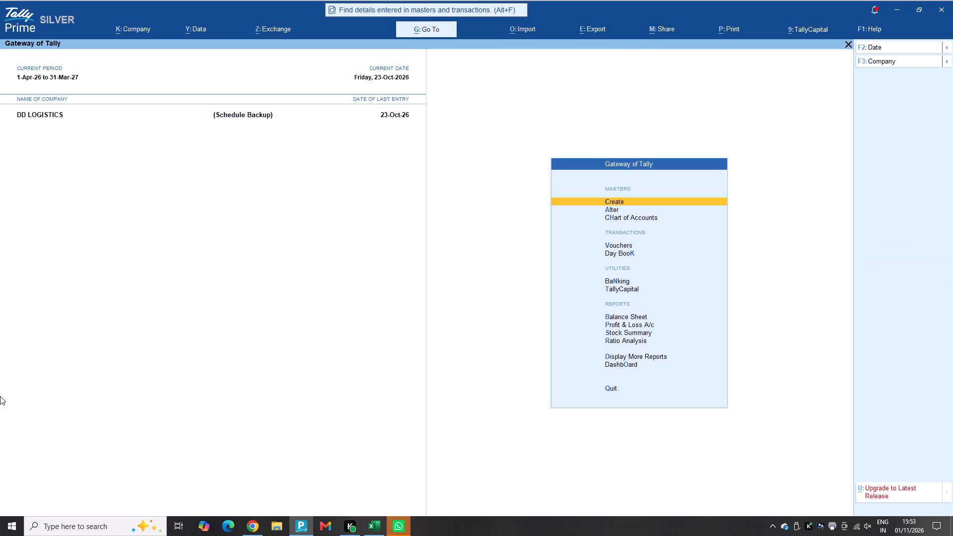
text(DAL)
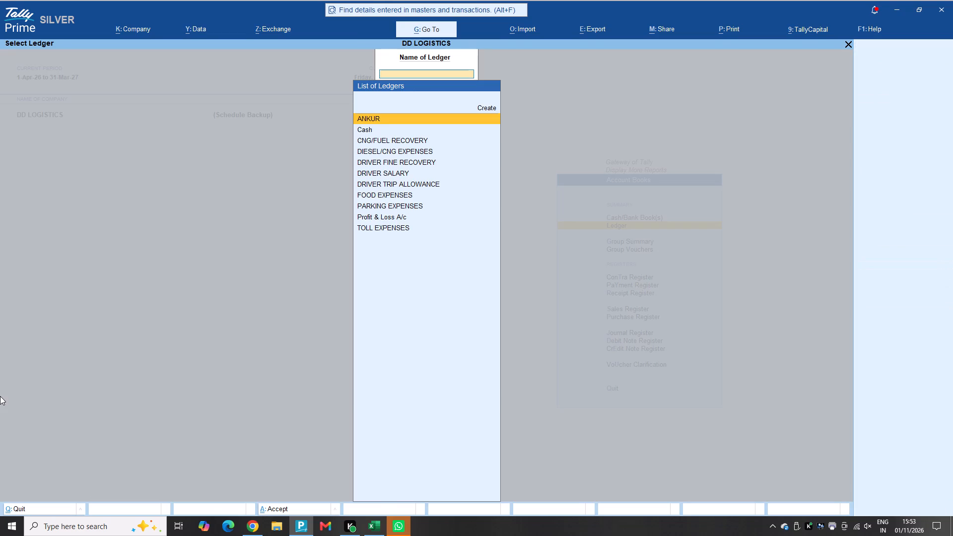
key(Return)
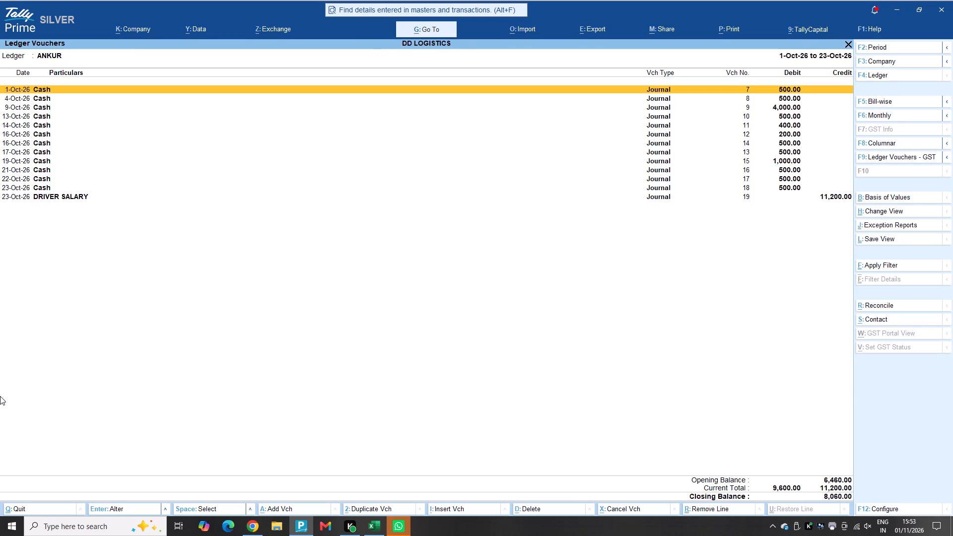
Examine the October voucher entries in the ANKUR ledger through to the DRIVER SALARY line.
key(Down)
key(Down)
key(Down)
key(Down)
key(Down)
key(Down)
key(Down)
key(Down)
key(Down)
key(Down)
key(Down)
key(Down)
key(Down)
key(Down)
key(Down)
key(Down)
key(Down)
key(Down)
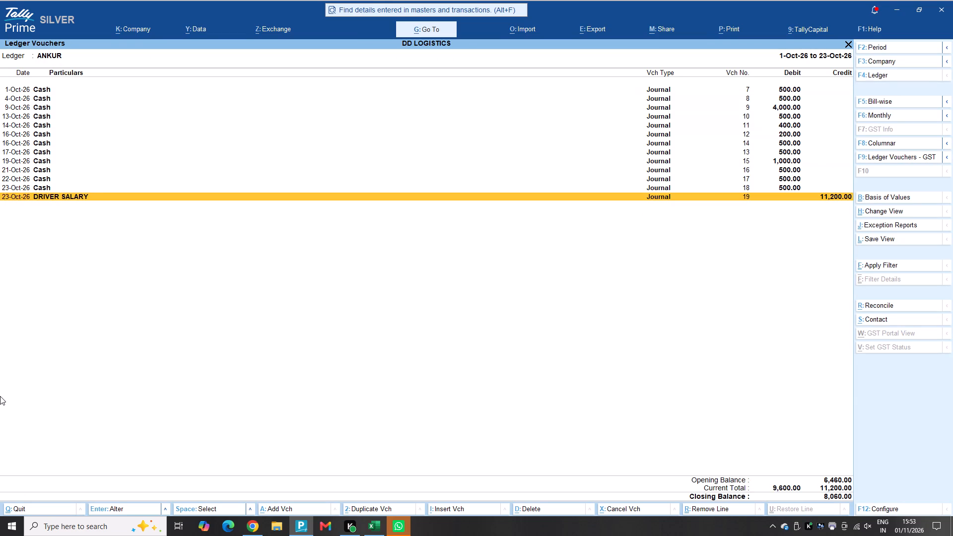
key(Up)
key(Down)
key(Down)
key(Escape)
key(Return)
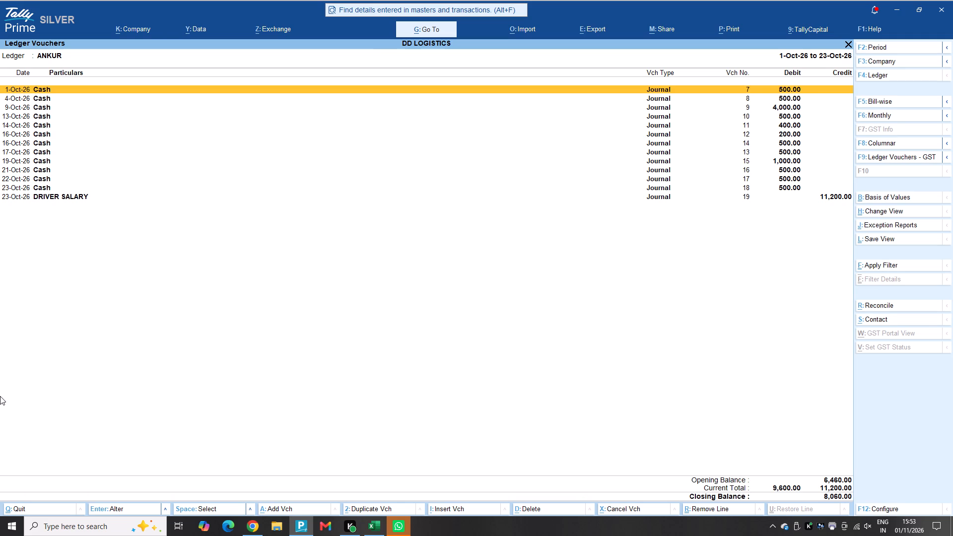
Examine the ANKUR ledger's monthly summary, comparing the September and October rows.
key(F6)
key(Up)
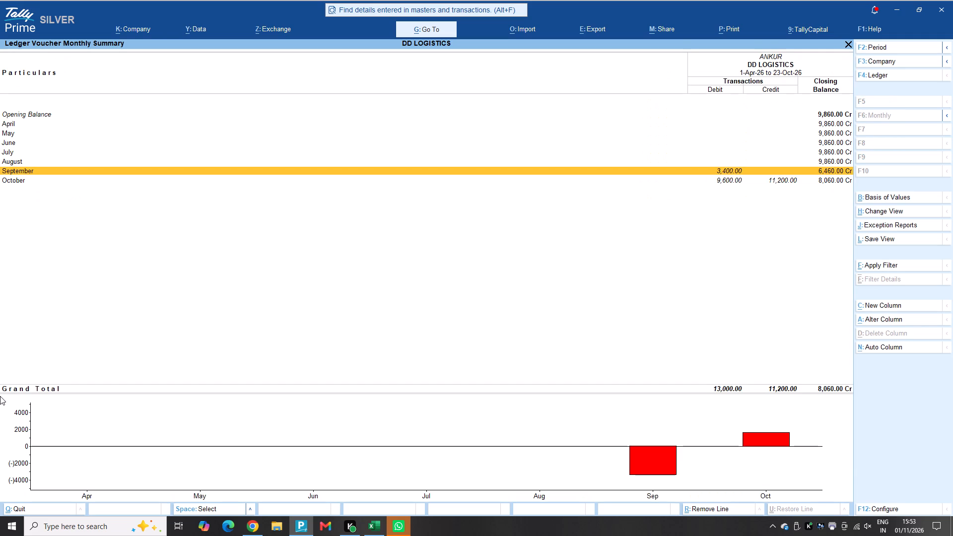
key(Down)
key(Up)
key(Up)
key(Down)
key(Down)
key(Down)
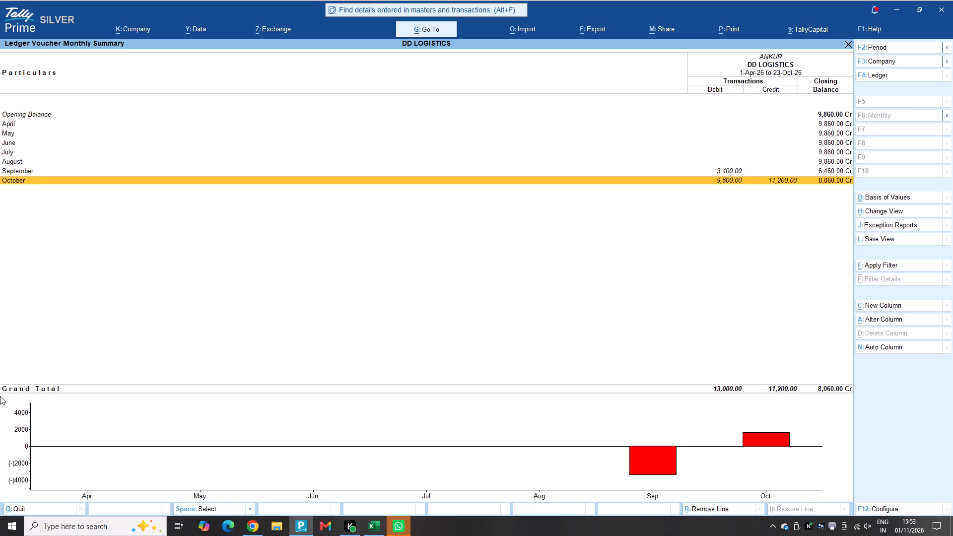
key(Up)
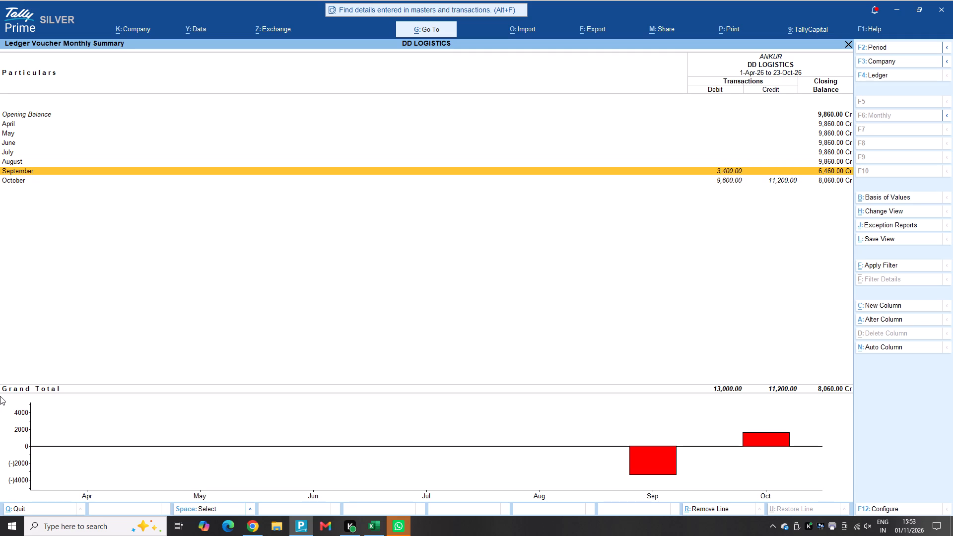
key(Down)
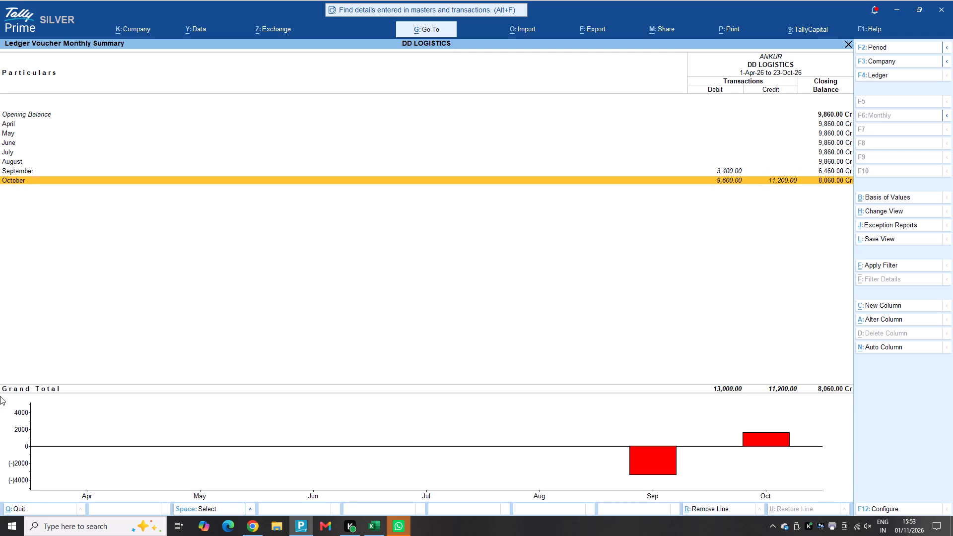
Open October from the monthly summary and review the ANKUR vouchers down to the DRIVER SALARY entry.
key(Return)
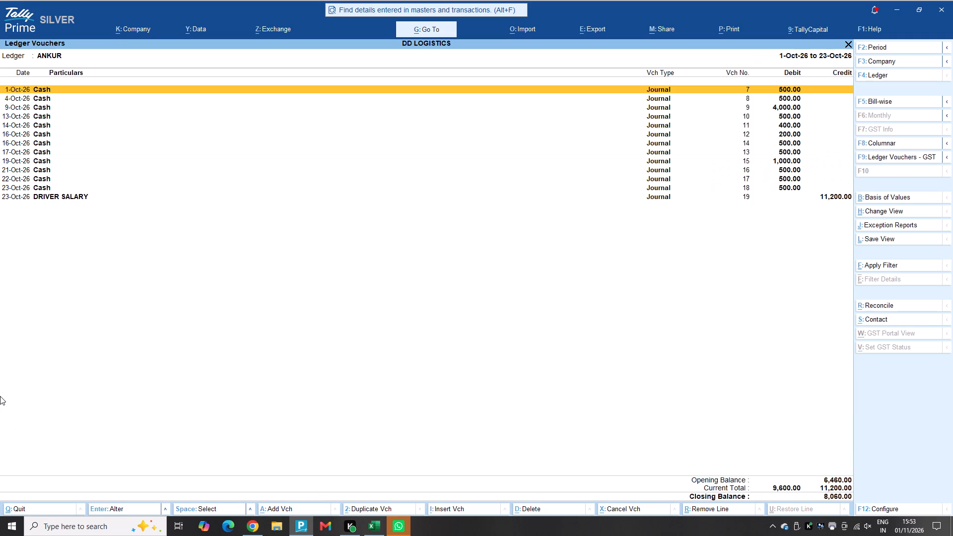
key(Down)
key(Down)
key(Down)
key(Down)
key(Down)
key(Down)
key(Down)
key(Down)
key(Down)
key(Down)
key(Down)
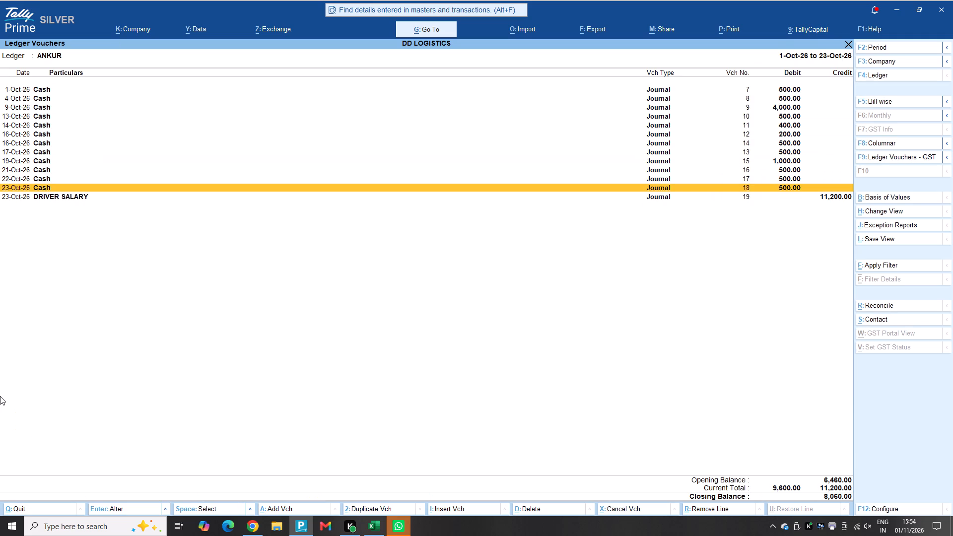
key(Down)
key(Down)
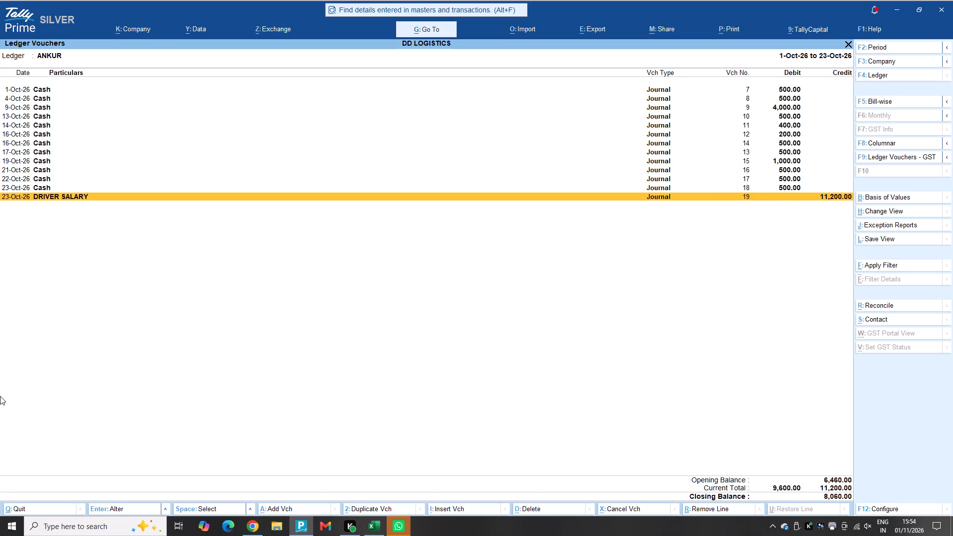
Open the DRIVER SALARY journal voucher for inspection and return to the ANKUR ledger without altering it.
key(Return)
key(Escape)
key(Escape)
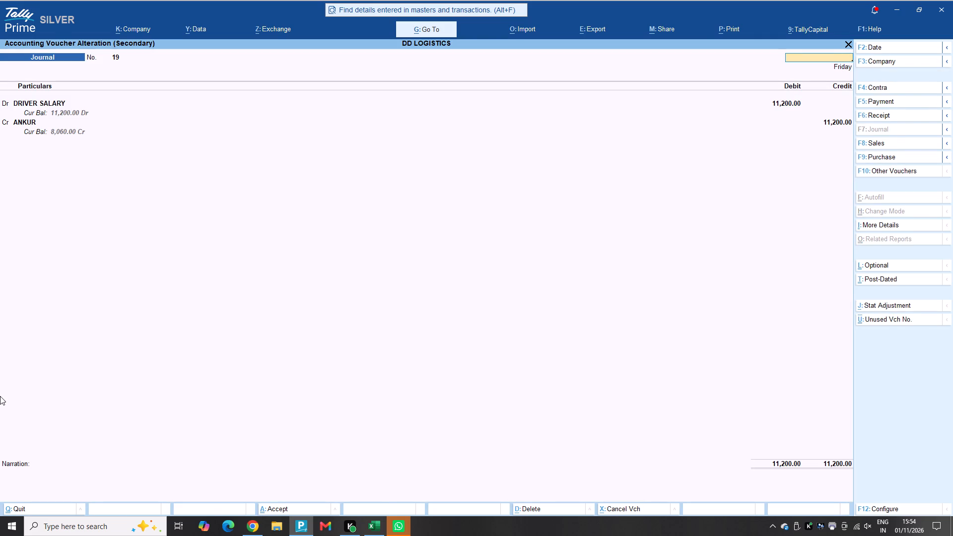
key(Escape)
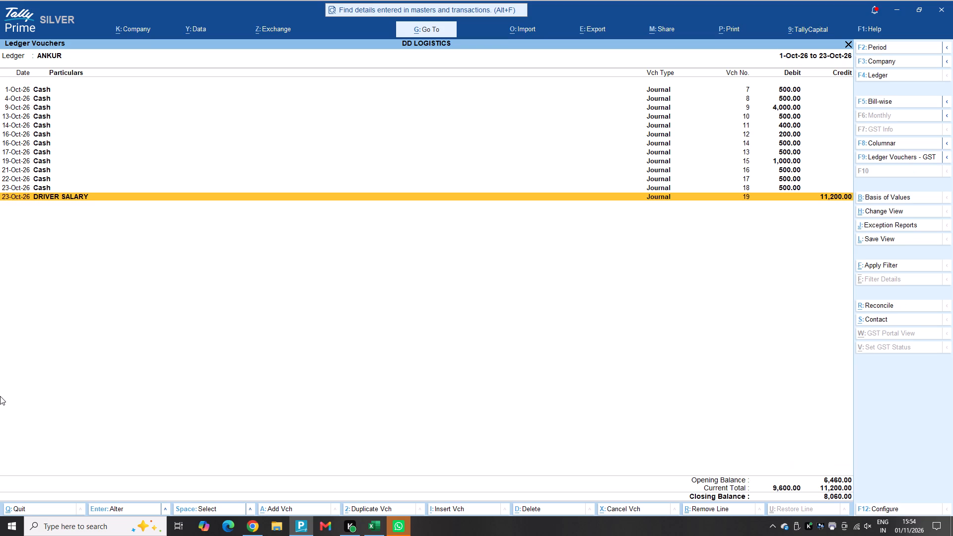
key(Up)
key(Down)
Add a journal voucher from the ANKUR ledger and debit DRIVER TRIP ALLOWANCE with 2,400.
key(alt+a)
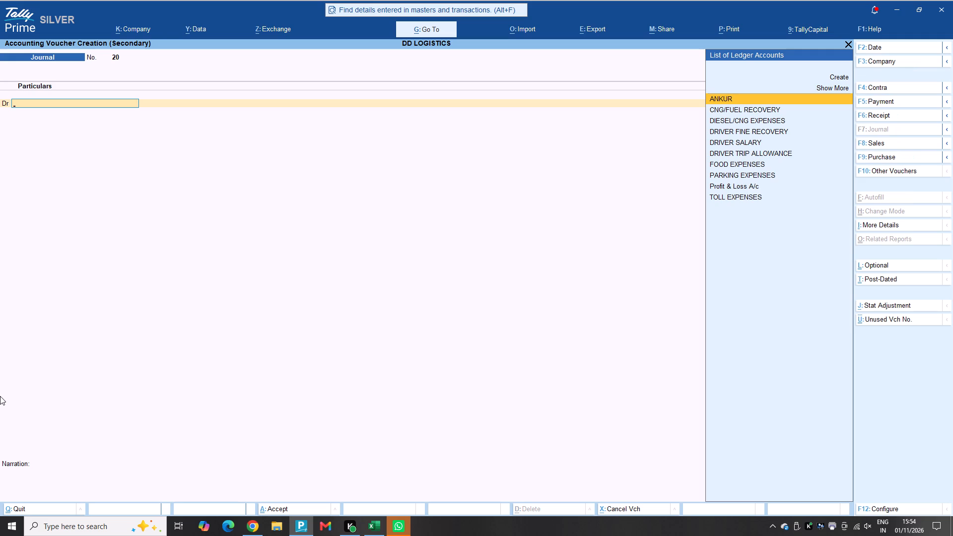
key(Down)
key(Down)
key(Down)
key(Down)
key(Down)
key(Down)
key(Down)
key(Up)
key(Up)
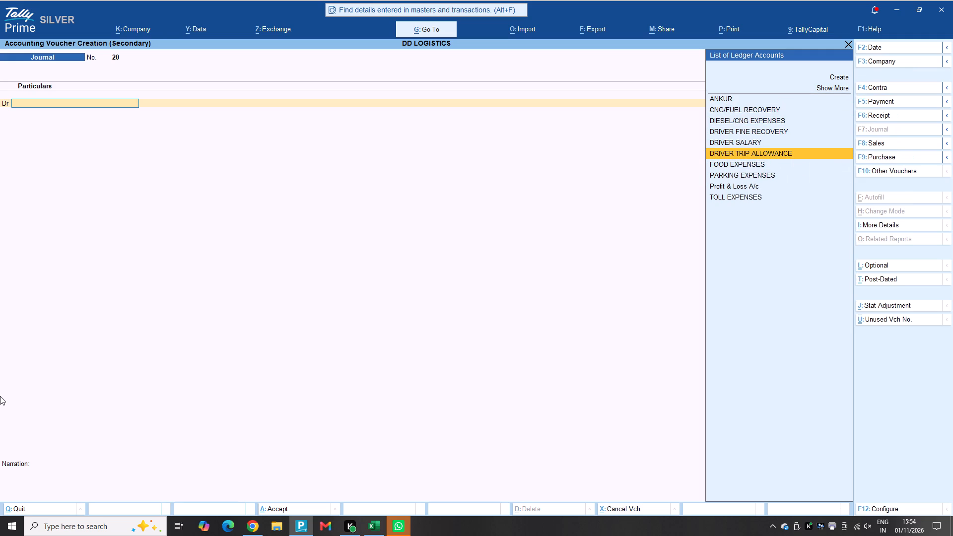
key(Up)
key(Up)
key(Down)
key(Down)
key(Return)
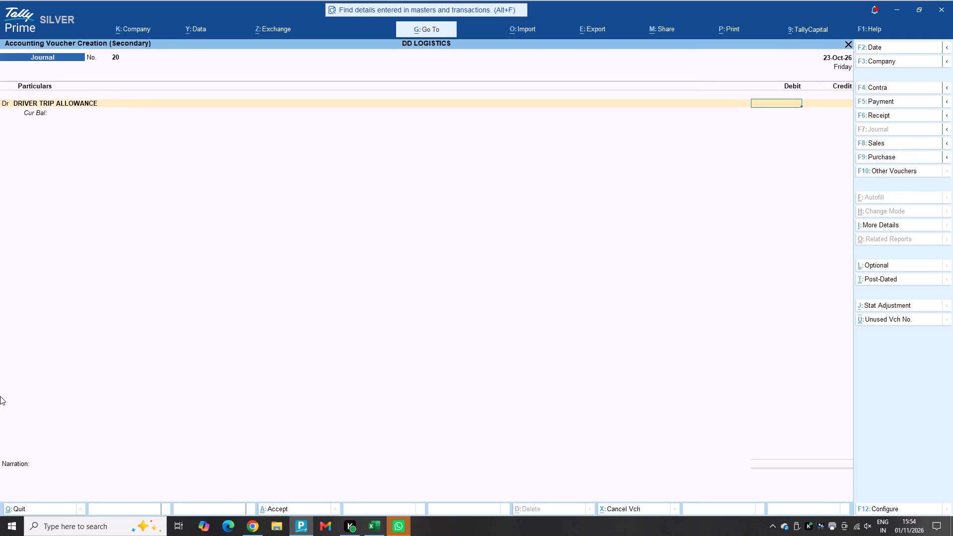
text(2400)
key(Return)
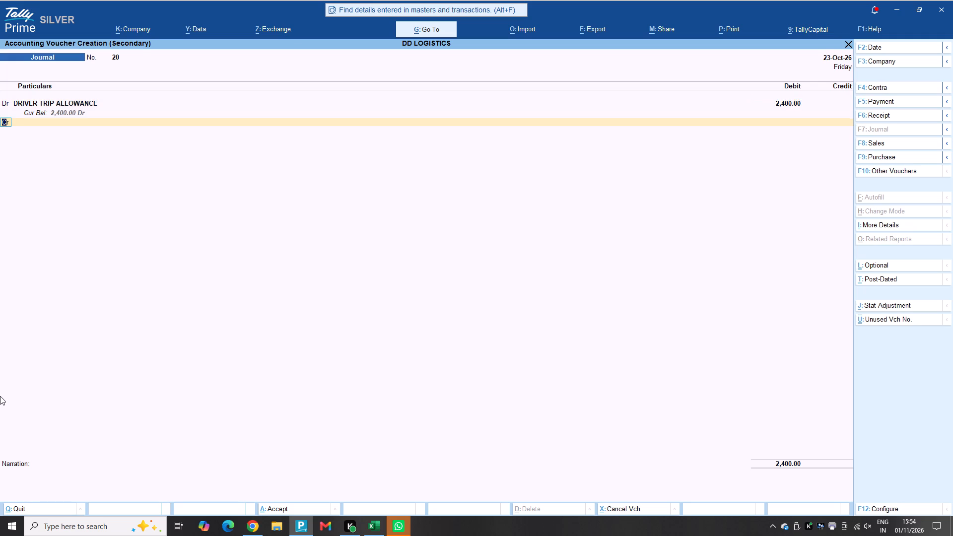
Credit ANKUR with 2,400 as an On Account reference, leave the narration blank, and save the journal voucher.
key(Return)
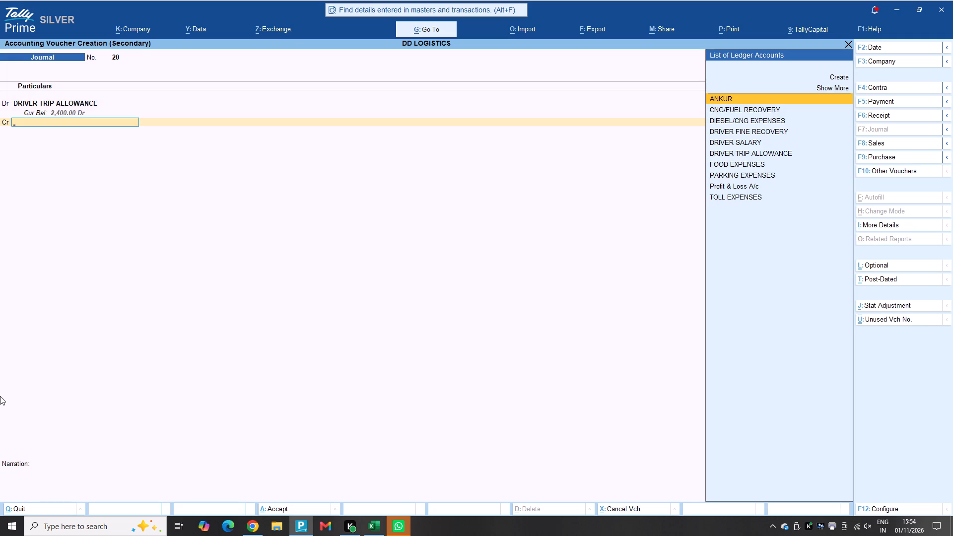
key(Return)
key(Return)
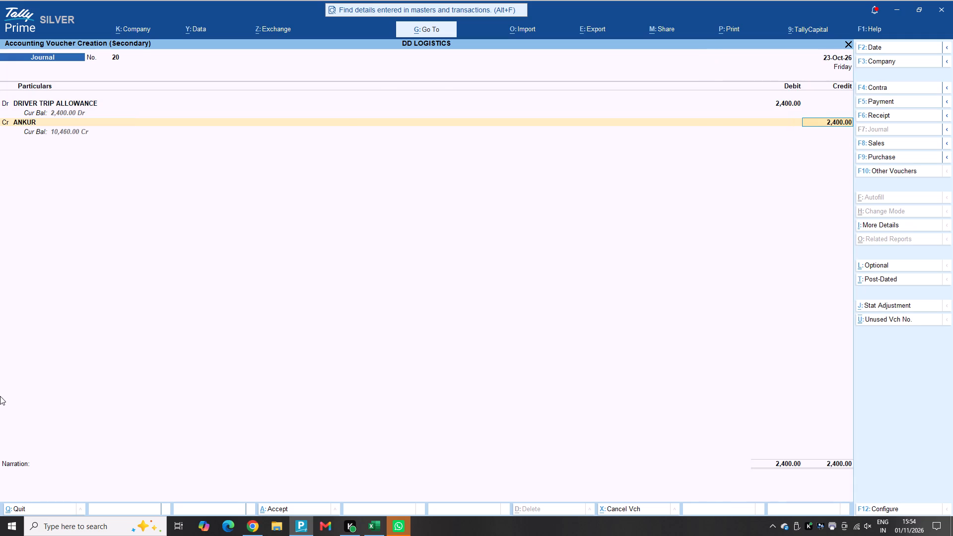
key(Return)
key(Return)
key(Return)
key(Return)
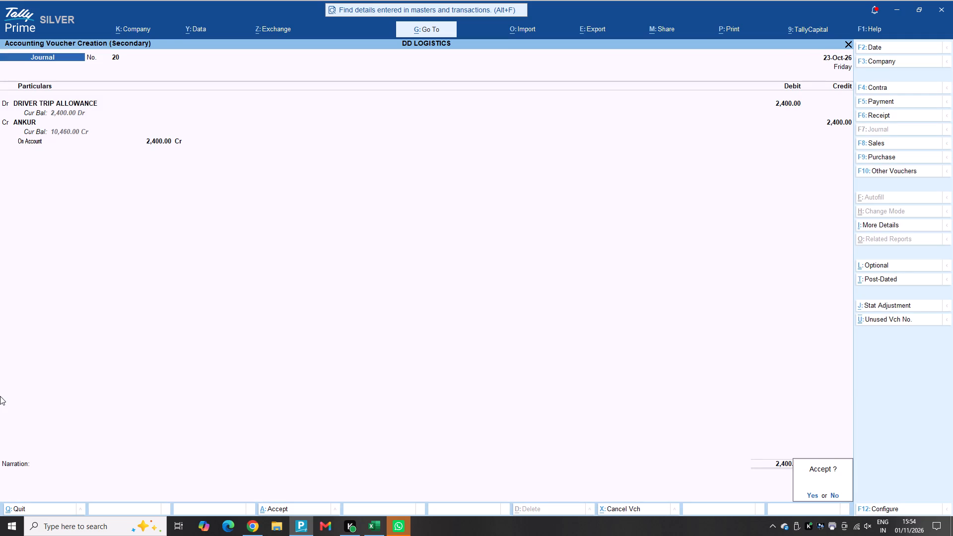
key(Return)
key(Down)
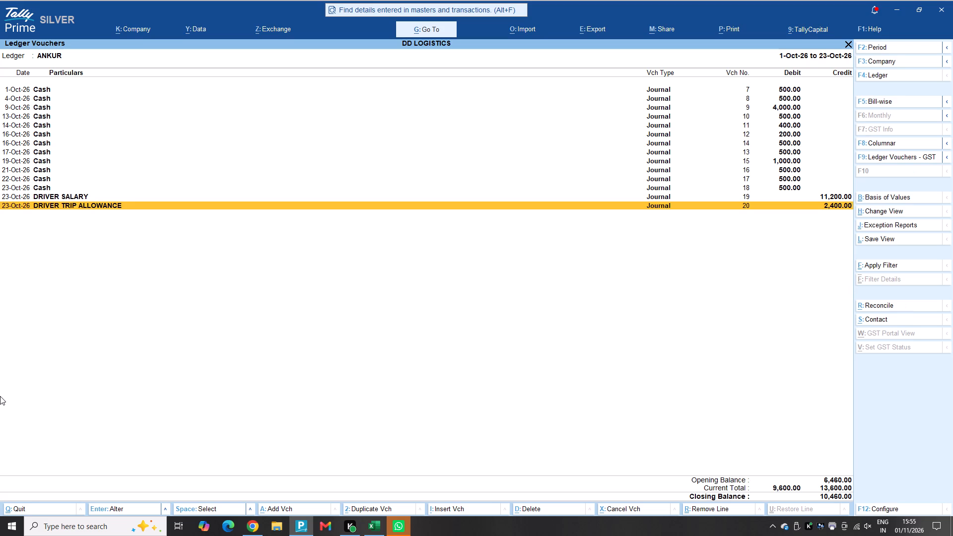
Start another journal voucher from the ANKUR ledger and search the debit ledger accounts for EXPEN, checking the matching expense ledgers.
key(alt+a)
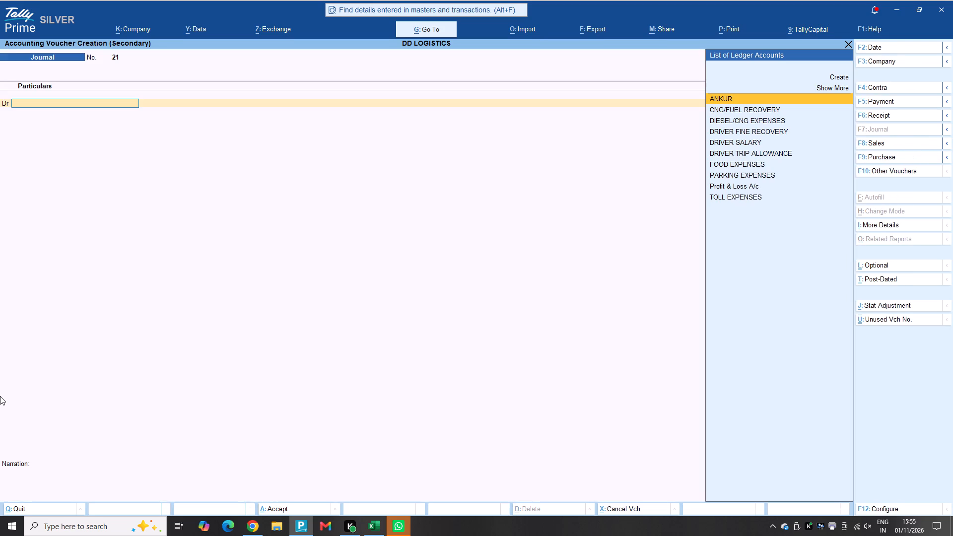
text(EXPEN)
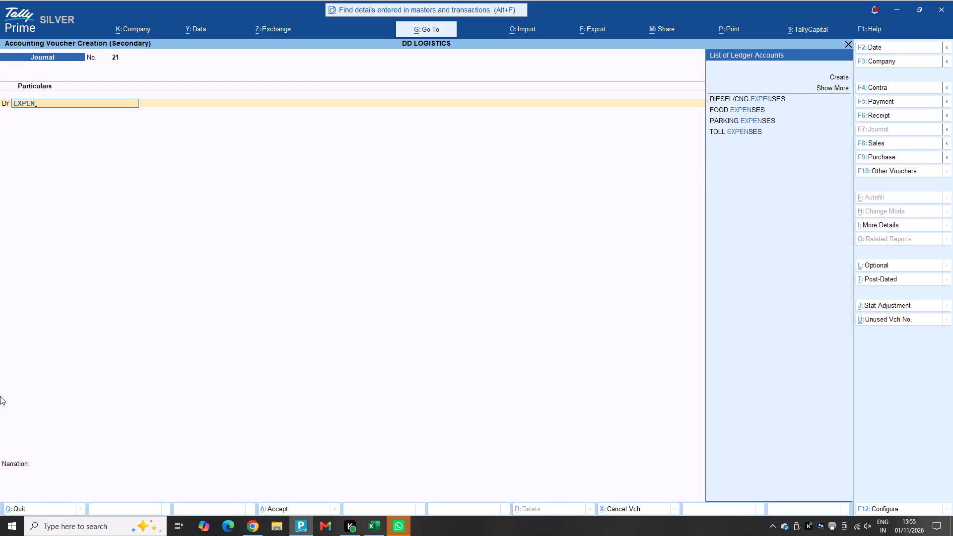
key(Down)
key(Down)
key(Down)
key(Up)
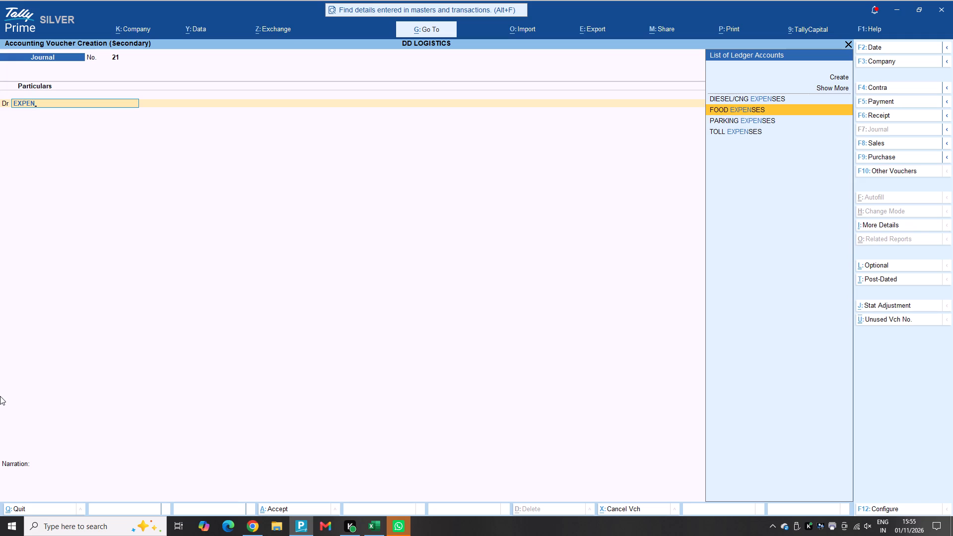
key(Down)
key(Up)
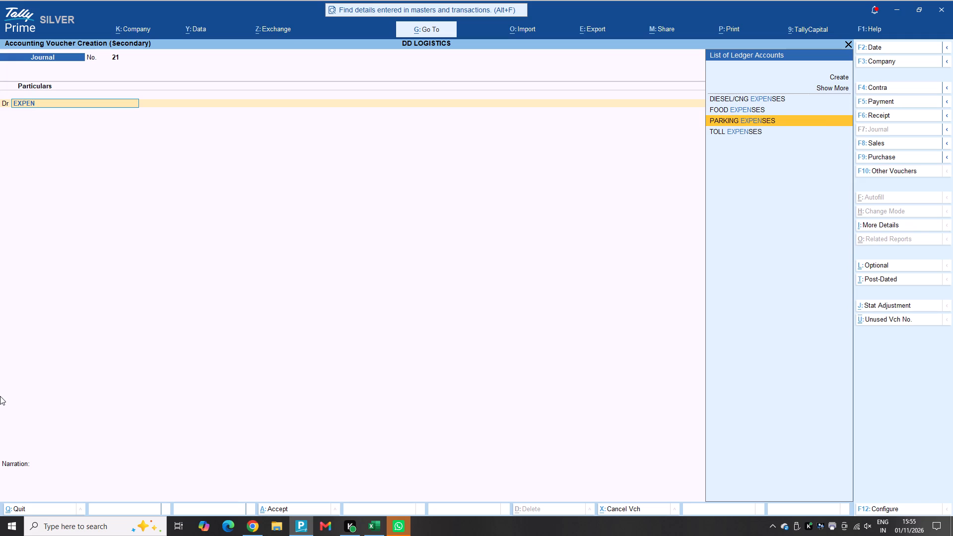
key(Up)
key(Up)
key(Down)
key(Down)
key(Down)
key(Down)
key(Up)
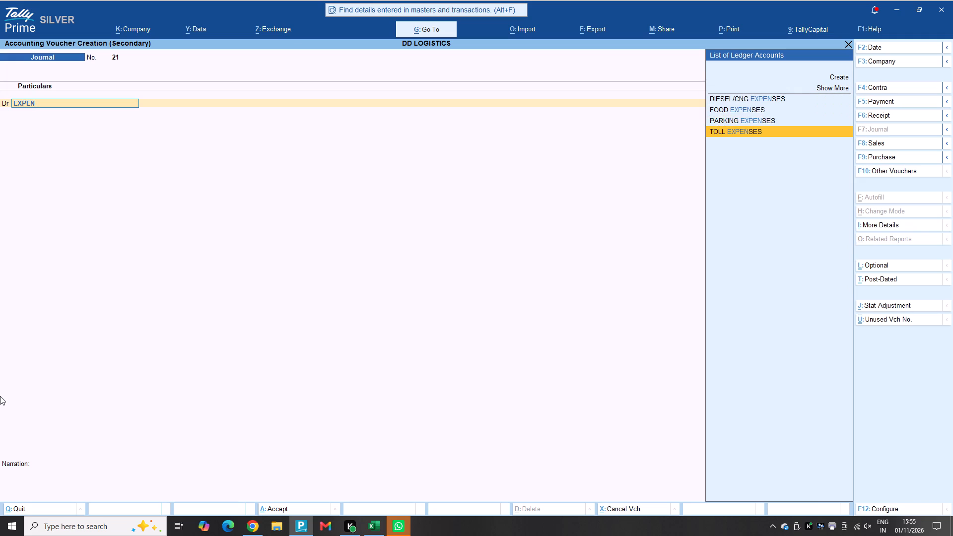
key(Up)
key(Up)
key(Up)
key(Down)
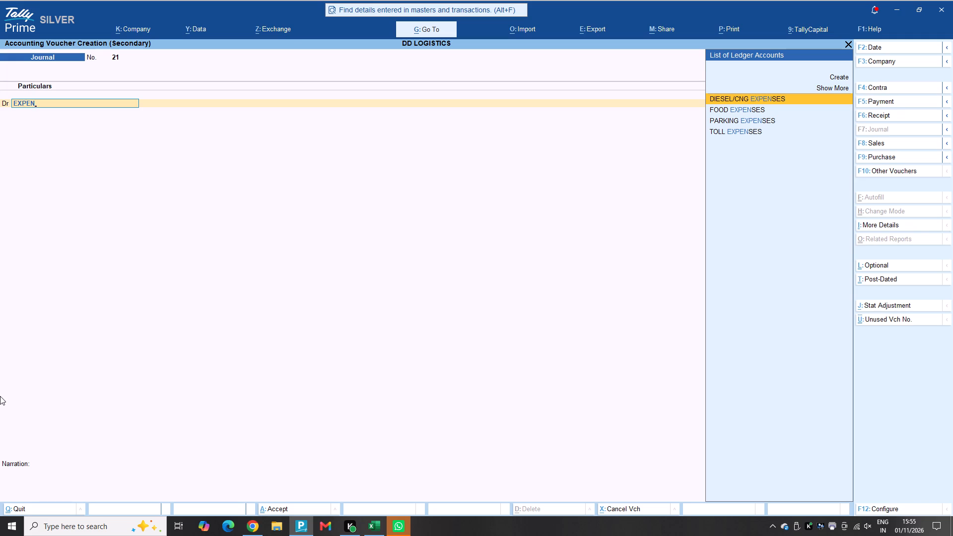
Begin a new ledger for the voucher's debit line, naming it EXPENSE and leaving the alias blank.
key(alt+c)
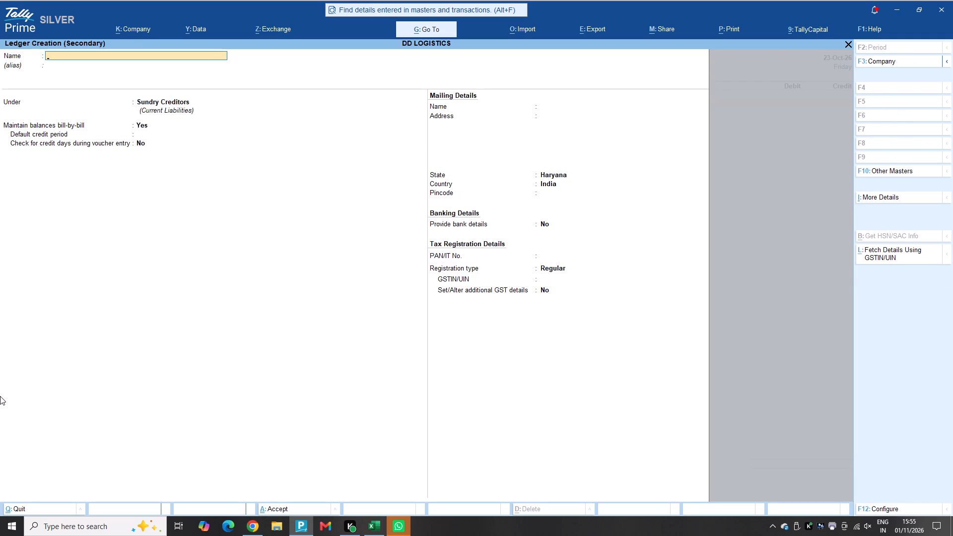
text(EC)
key(BackSpace)
text(XPENSE)
key(Return)
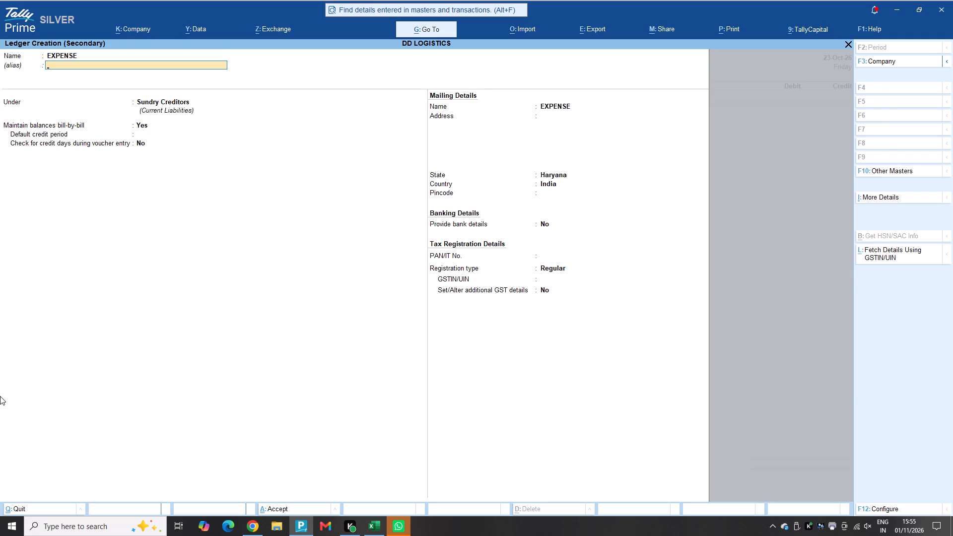
key(Return)
Place the EXPENSE ledger under the Indirect Expenses group, keep its other defaults, and save it into the voucher.
key(Down)
key(Down)
key(Up)
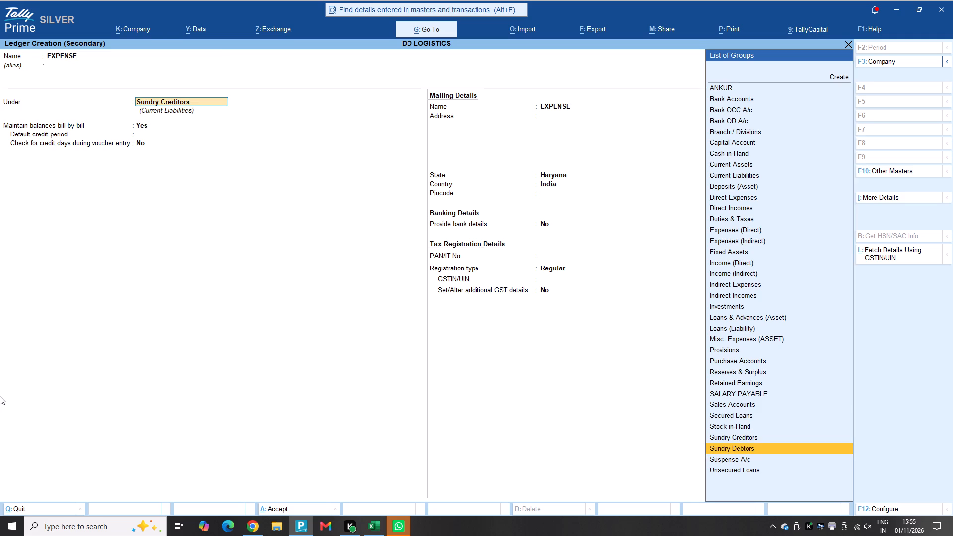
key(Up)
text(IND)
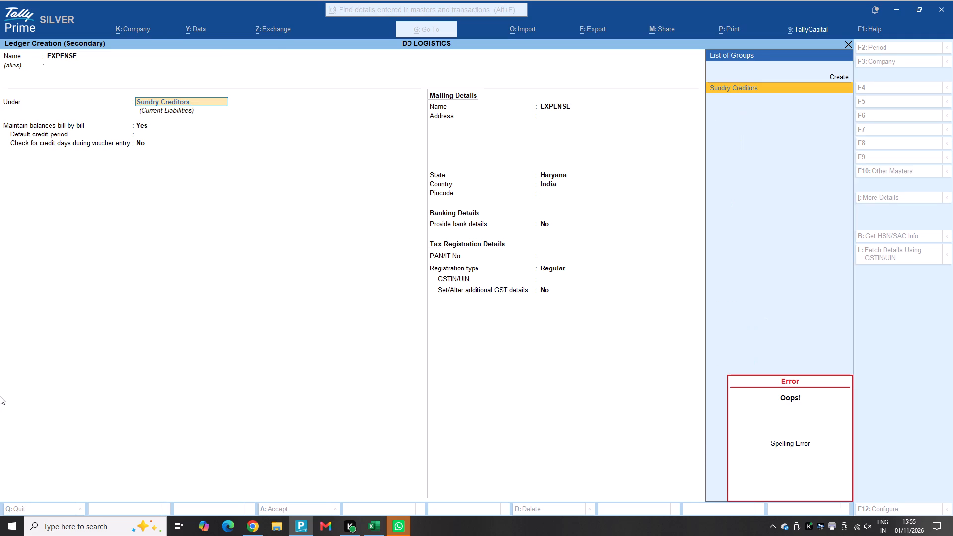
key(BackSpace)
key(BackSpace)
key(BackSpace)
key(BackSpace)
key(BackSpace)
key(BackSpace)
key(BackSpace)
key(BackSpace)
key(BackSpace)
key(BackSpace)
key(BackSpace)
key(BackSpace)
key(BackSpace)
key(BackSpace)
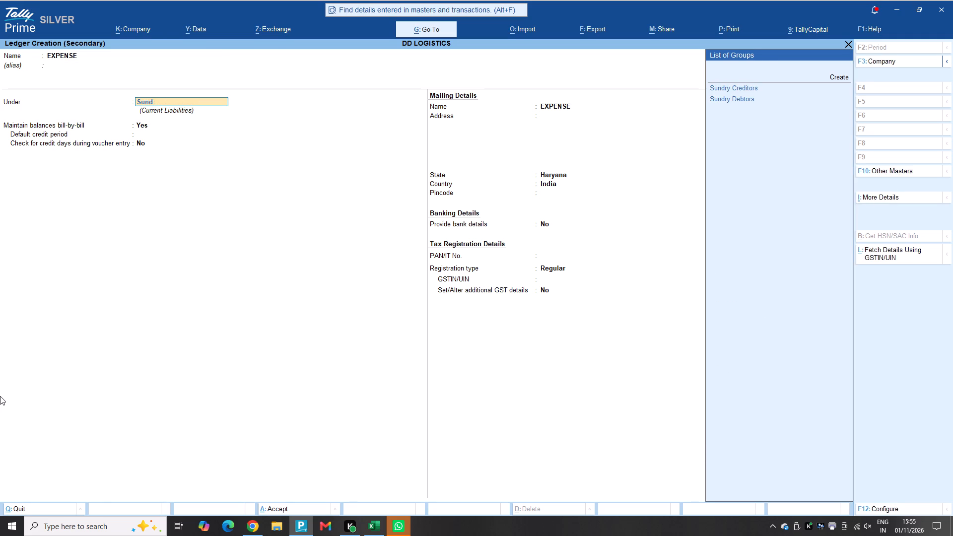
key(BackSpace)
key(BackSpace)
key(BackSpace)
text(IND)
key(Down)
key(Down)
key(Down)
key(Up)
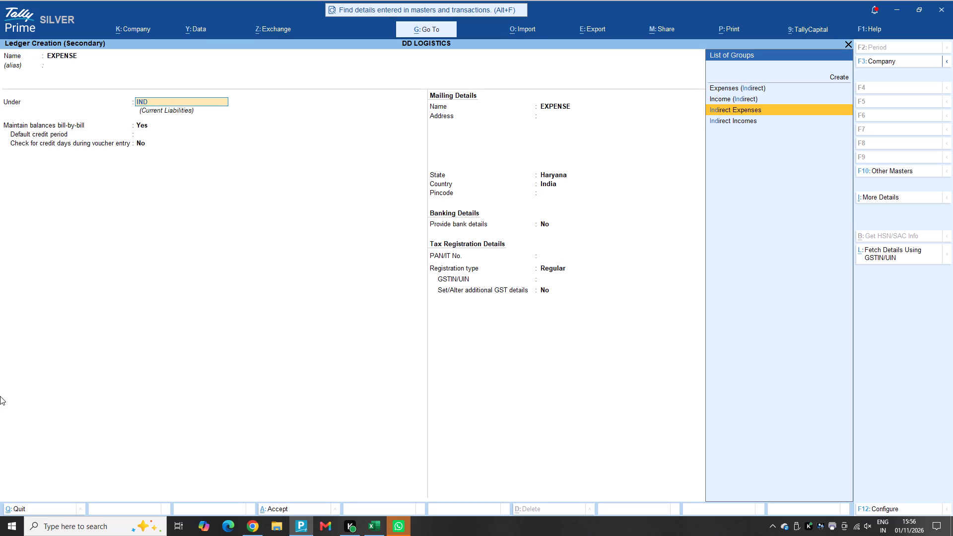
key(Return)
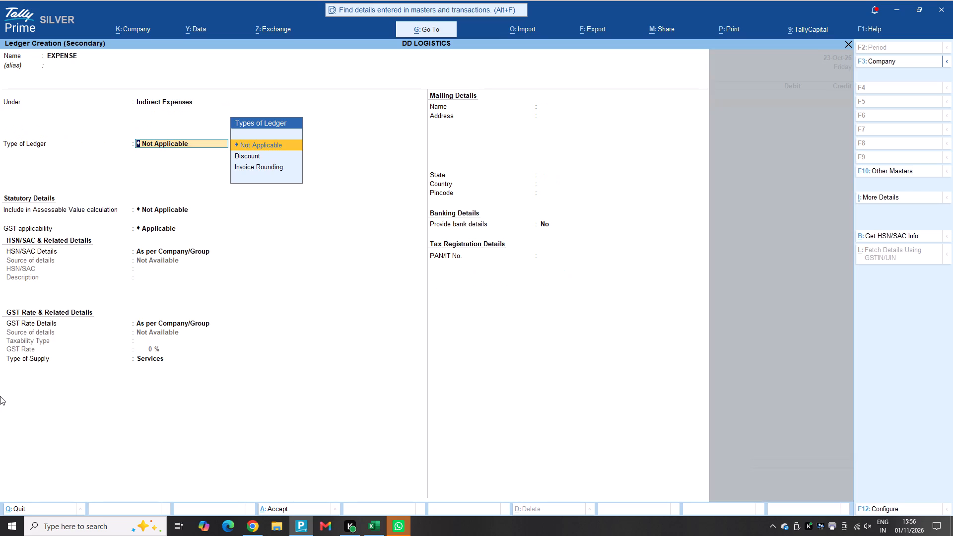
key(ctrl+a)
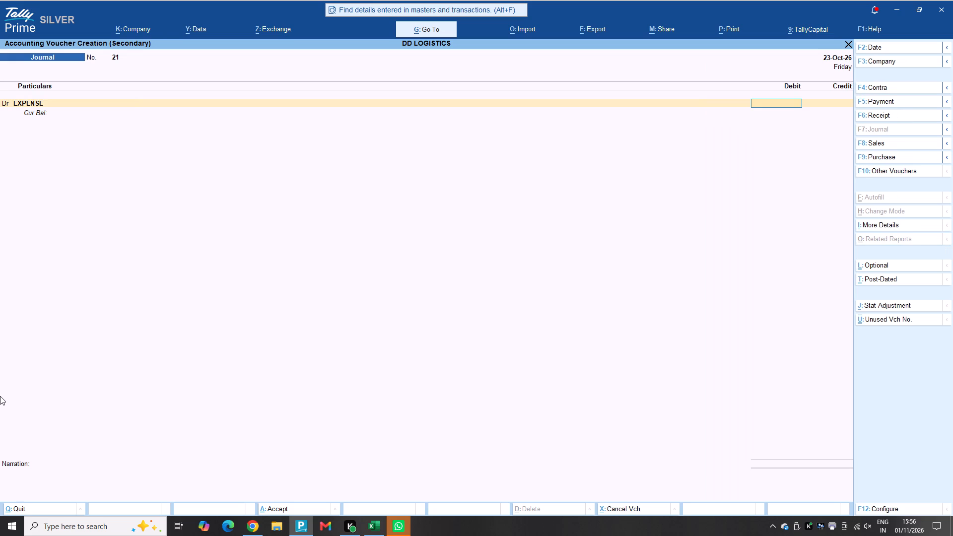
Save the journal voucher with 5,800 debited to EXPENSE and credited to ANKUR as On Account, leaving the narration blank.
text(5800)
key(Return)
key(Return)
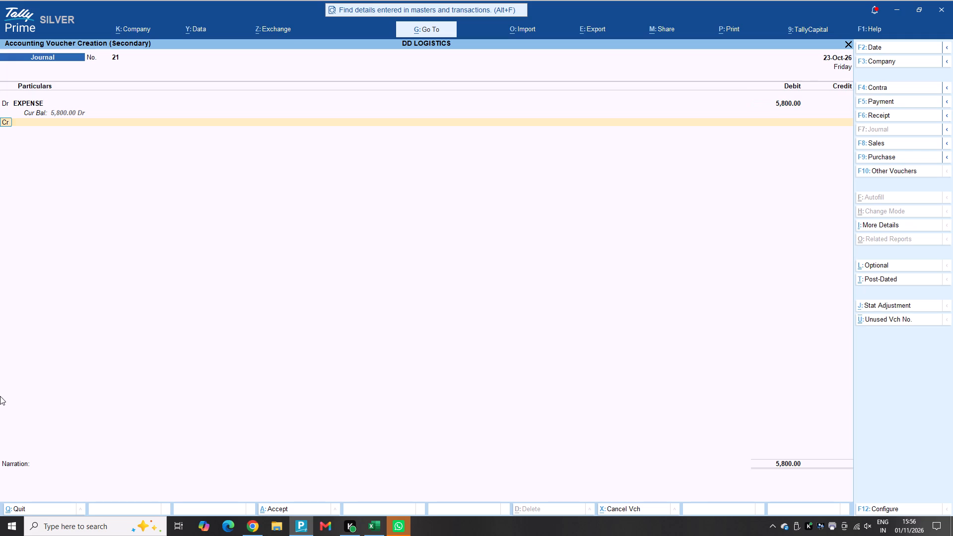
key(Return)
key(Return)
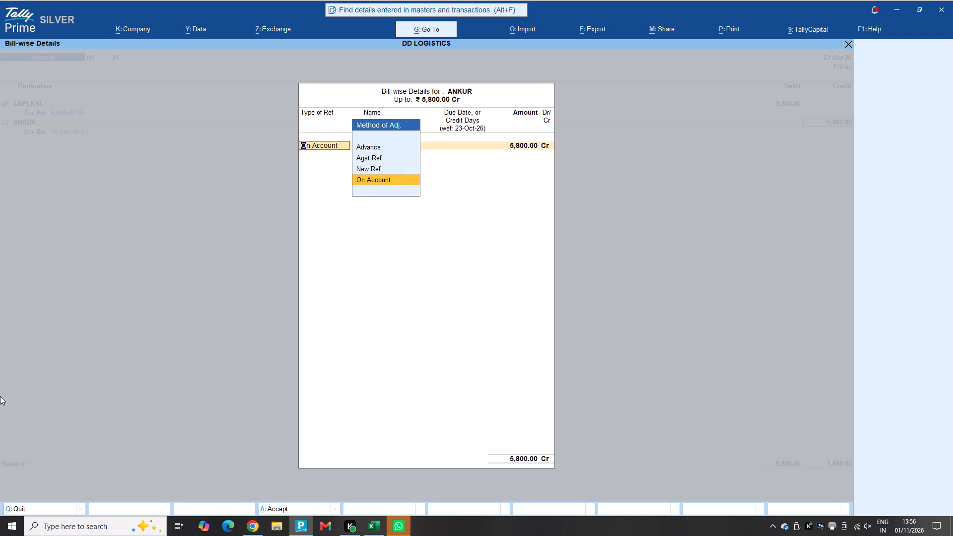
key(ctrl+a)
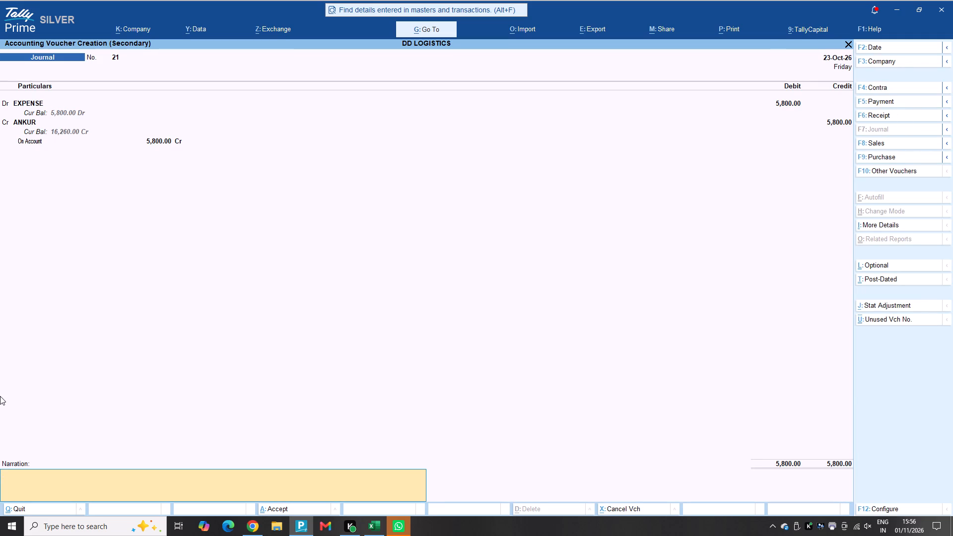
key(ctrl+a)
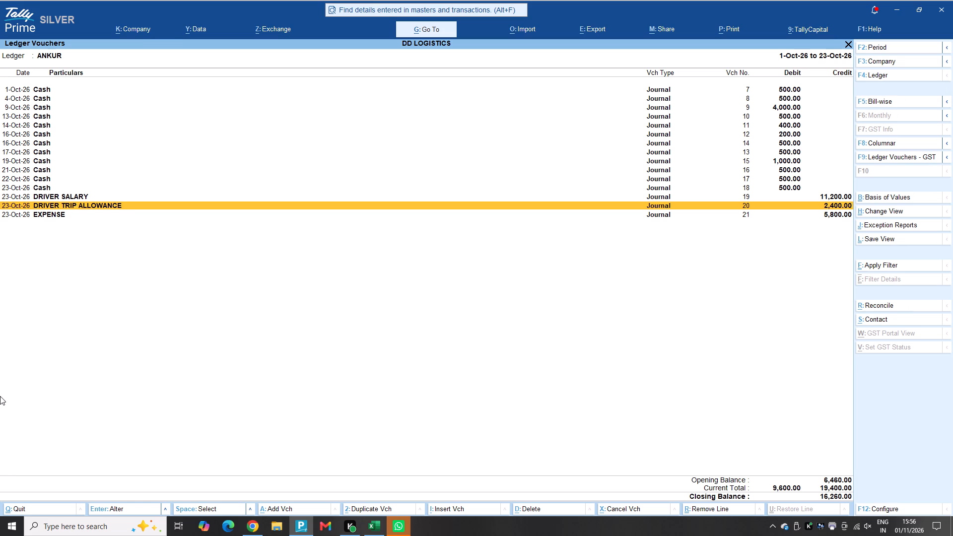
Select the EXPENSE journal entry in the ANKUR ledger.
key(Down)
key(Down)
key(Down)
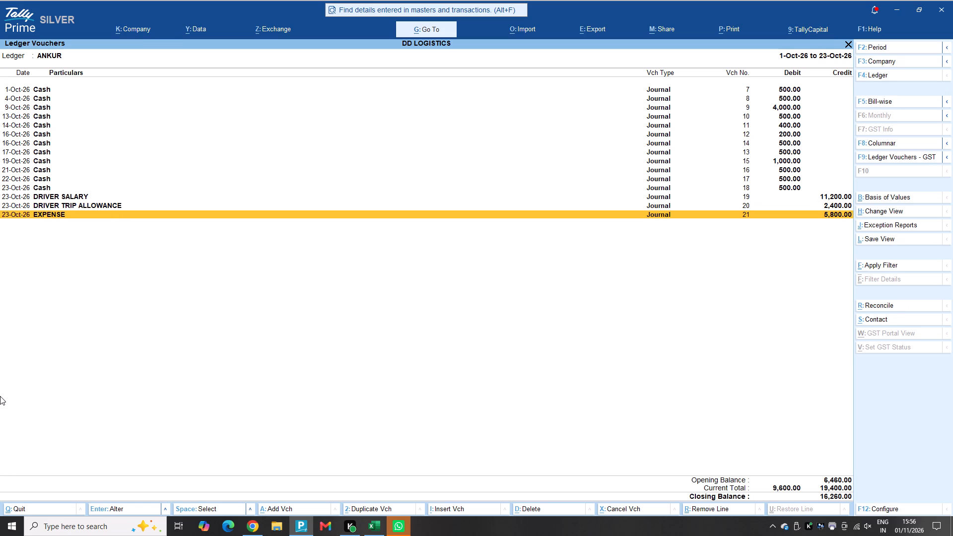
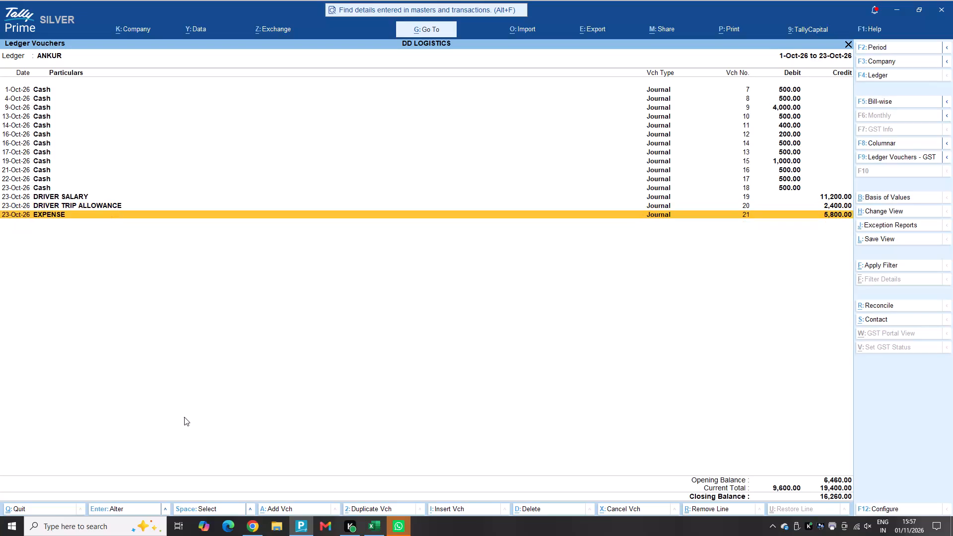
Review ANKUR's monthly ledger summary and the October voucher list.
key(Down)
key(Escape)
key(Down)
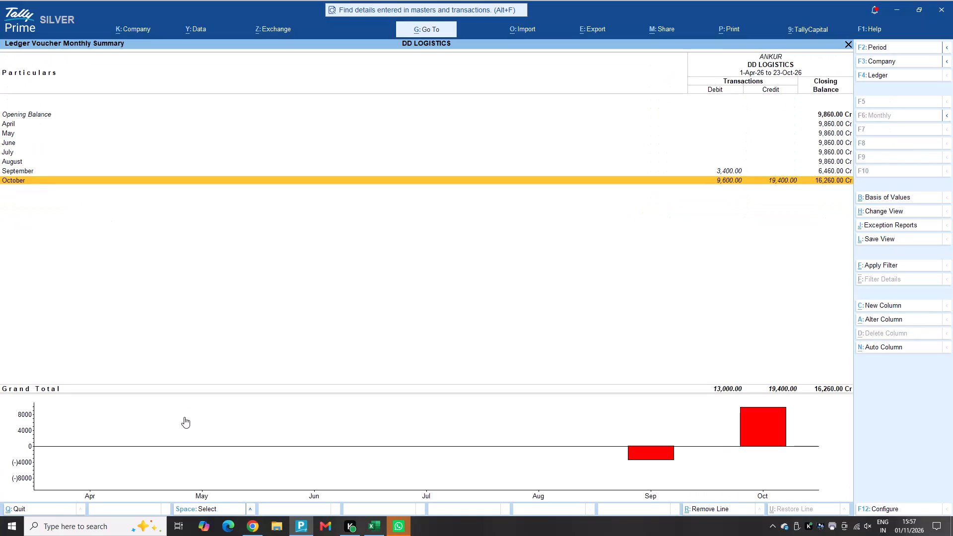
key(Up)
key(Down)
key(Up)
key(Down)
key(Down)
key(Up)
key(Down)
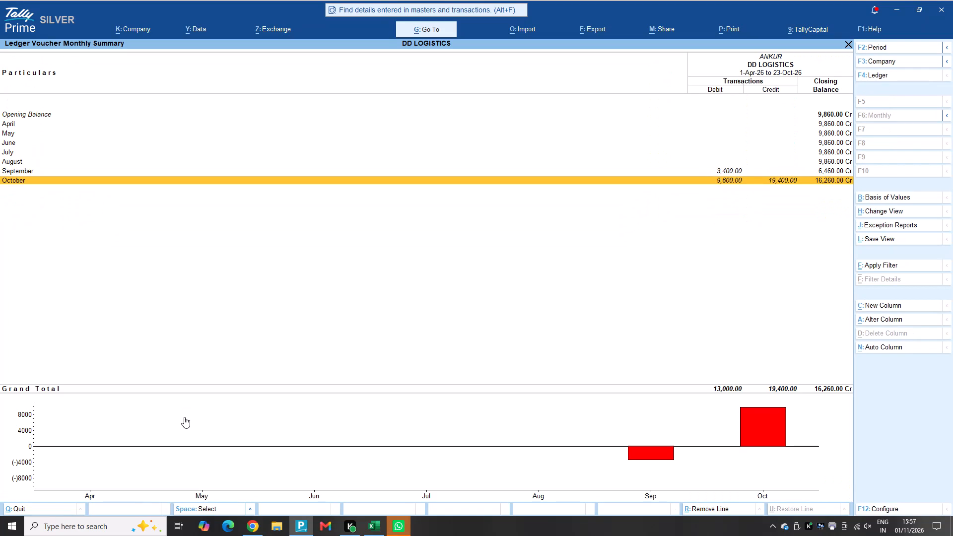
key(Up)
key(Down)
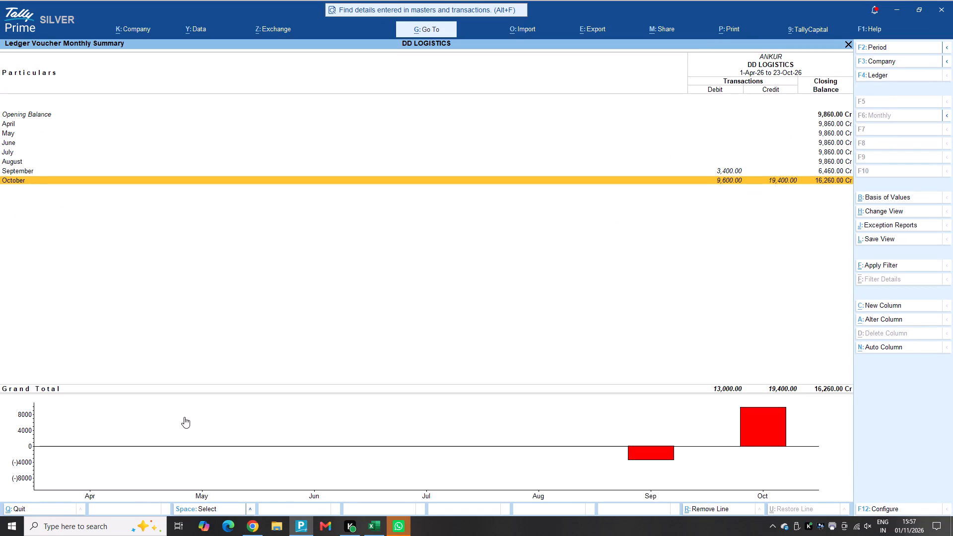
key(Return)
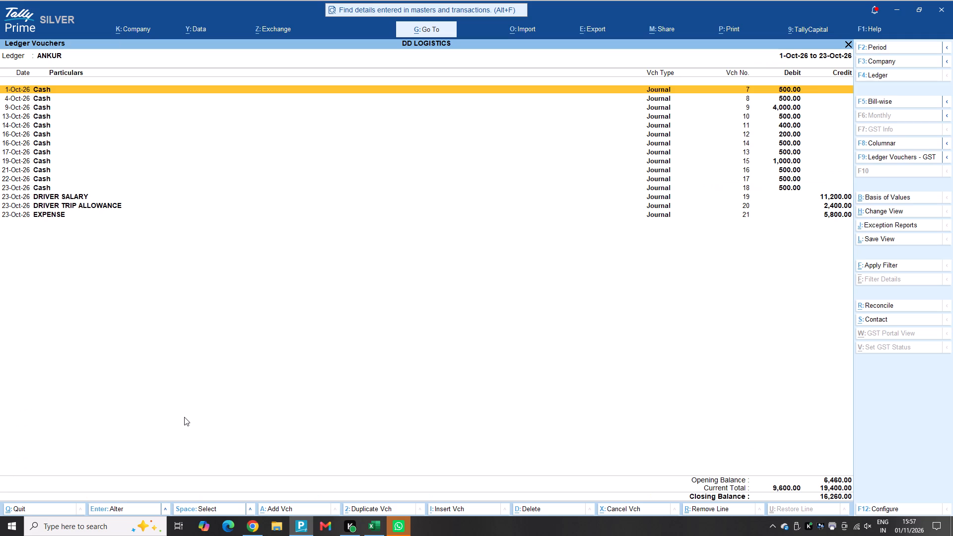
key(Escape)
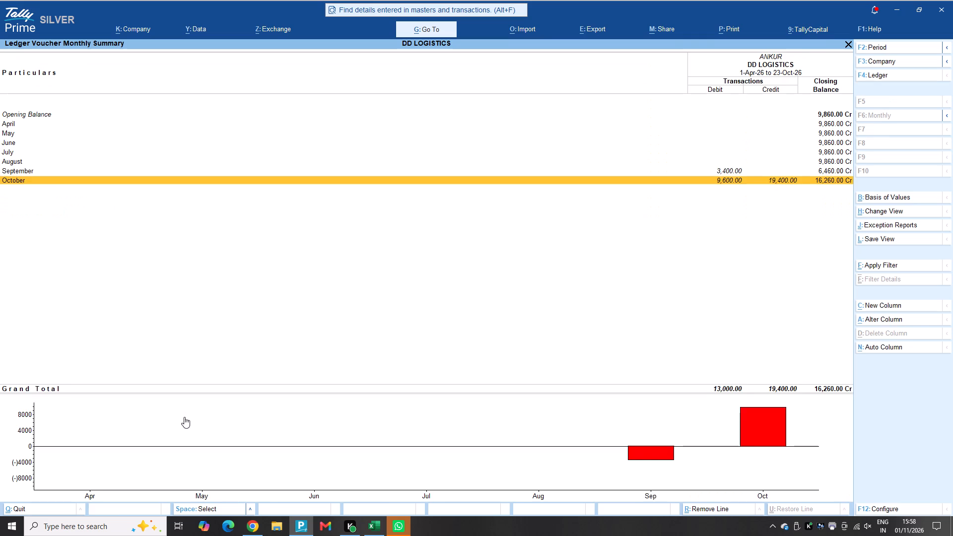
key(Return)
key(Escape)
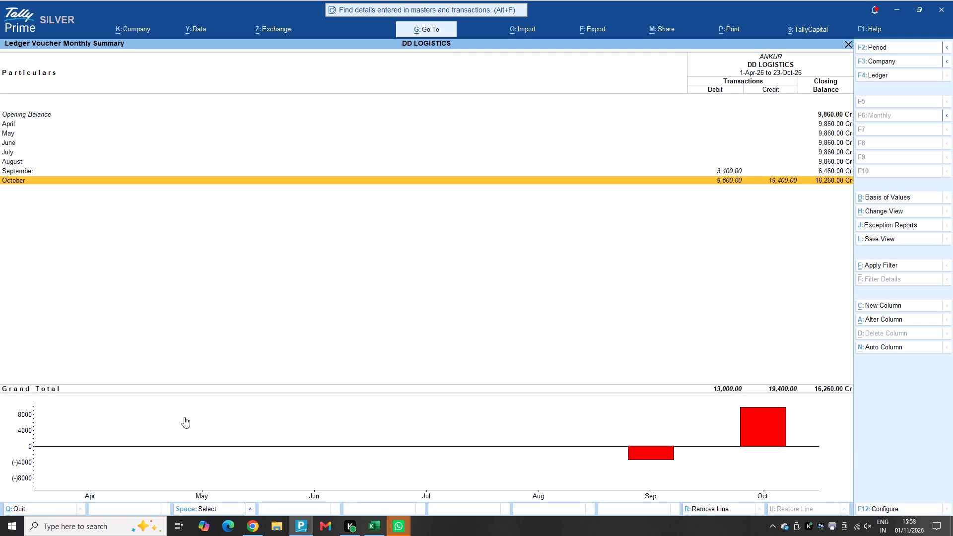
key(Up)
key(Down)
key(Up)
key(Down)
key(Return)
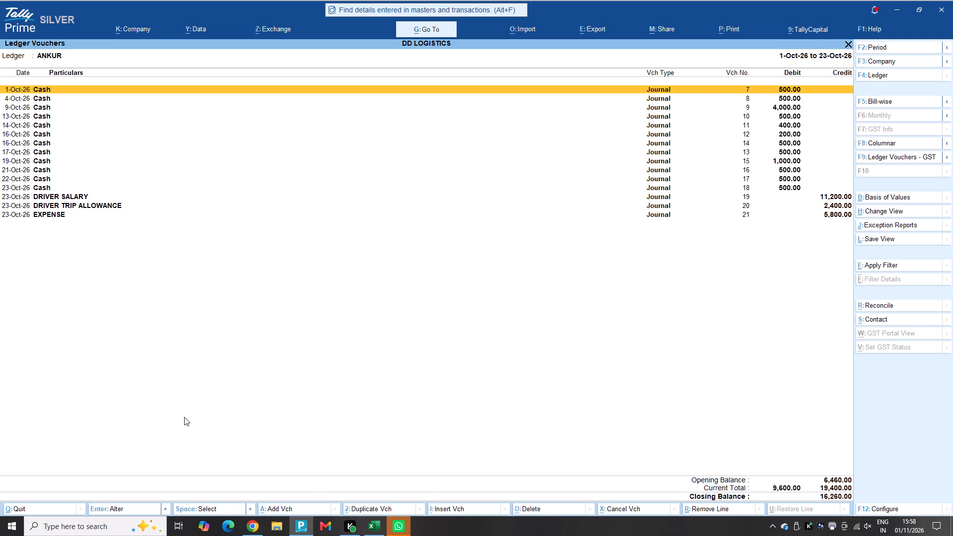
key(Escape)
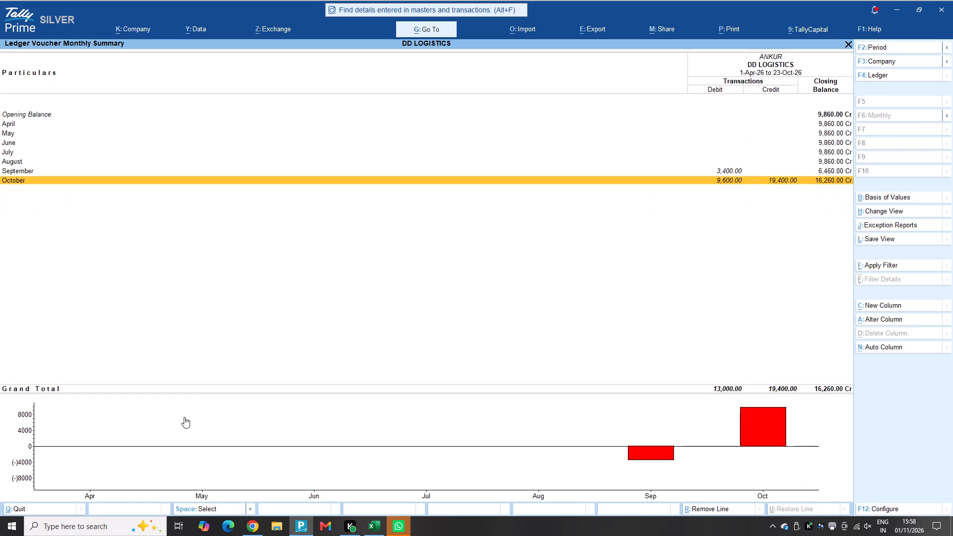
Review ANKUR's September vouchers, opening the 20-Sep-26 Cash journal and leaving it unaltered.
key(Up)
key(Return)
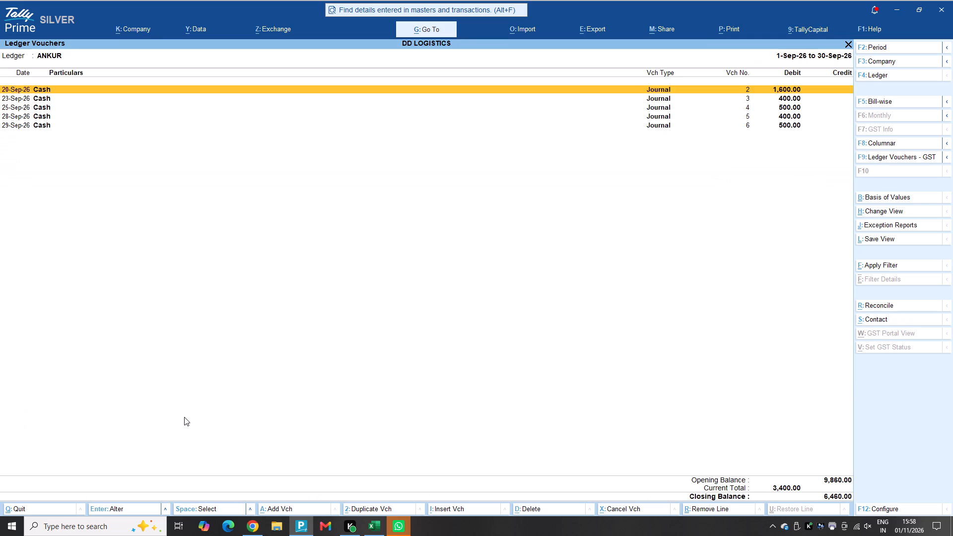
key(Escape)
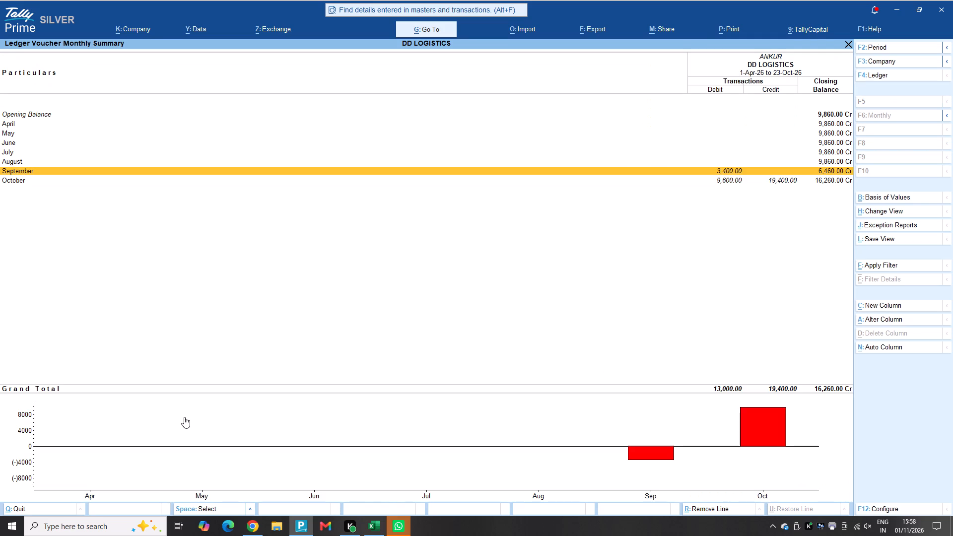
key(Return)
key(Return)
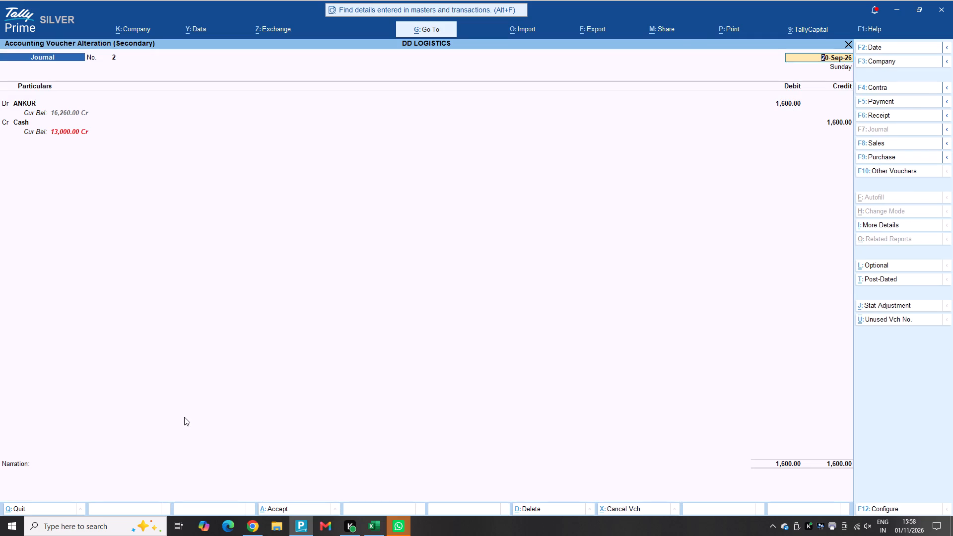
key(Escape)
key(Escape)
key(Escape)
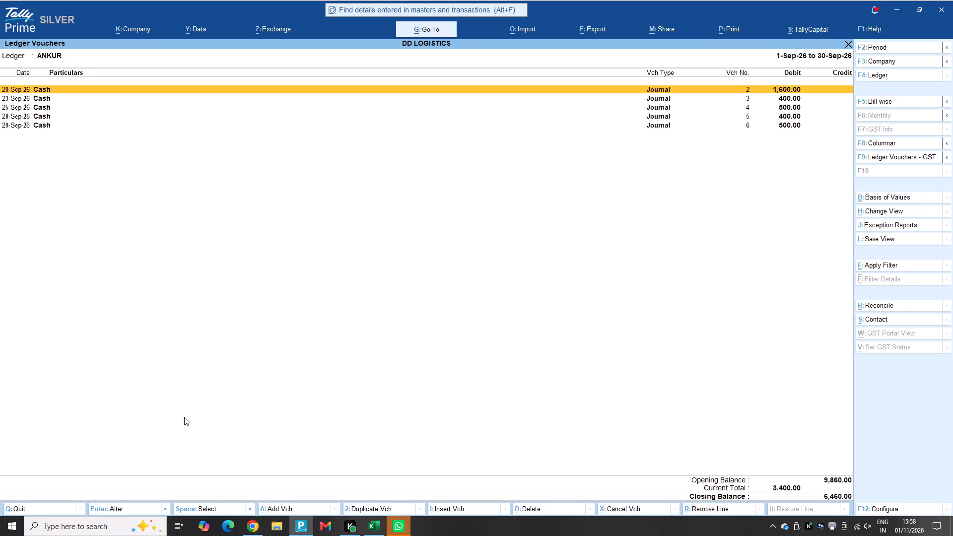
key(Down)
key(Down)
key(Down)
key(Down)
key(Down)
key(Escape)
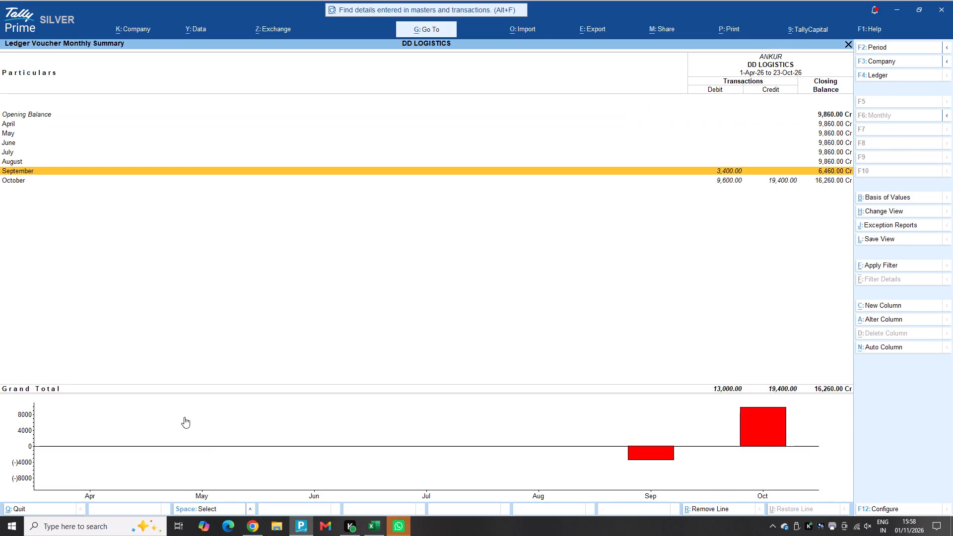
Go through ANKUR's October vouchers, opening the DRIVER SALARY journal and leaving it unaltered.
key(Down)
key(Return)
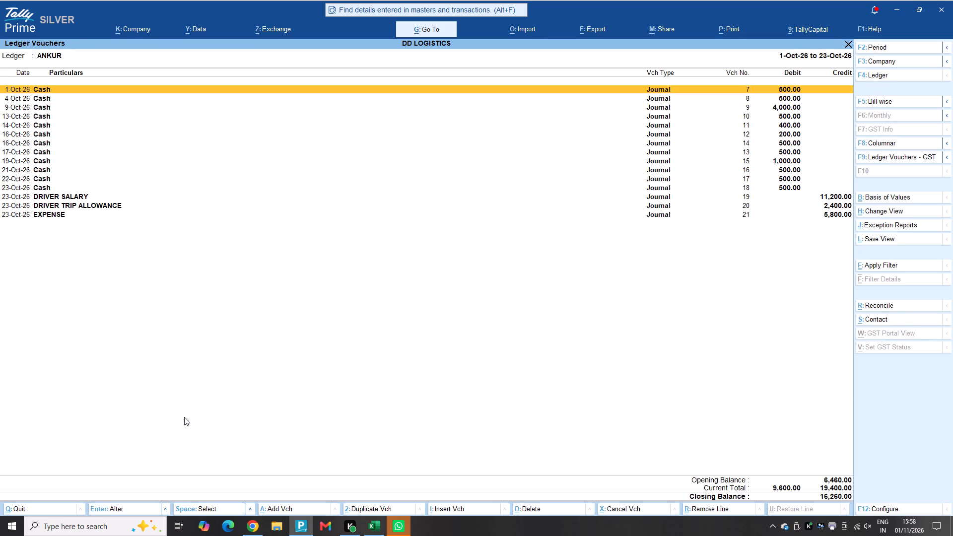
key(Down)
key(Down)
key(Down)
key(Down)
key(Down)
key(Down)
key(Down)
key(Down)
key(Down)
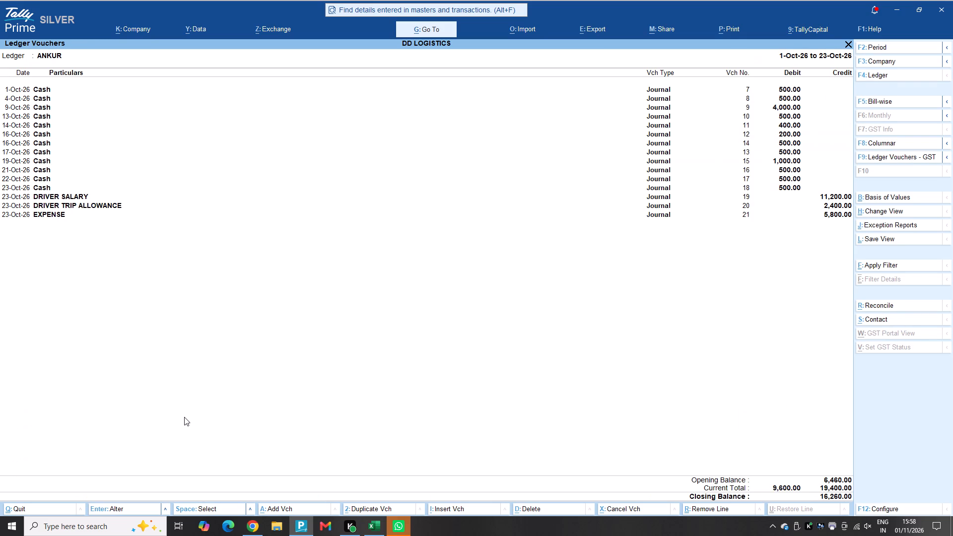
key(Down)
key(Down)
key(Down)
key(Down)
key(Down)
key(Up)
key(Up)
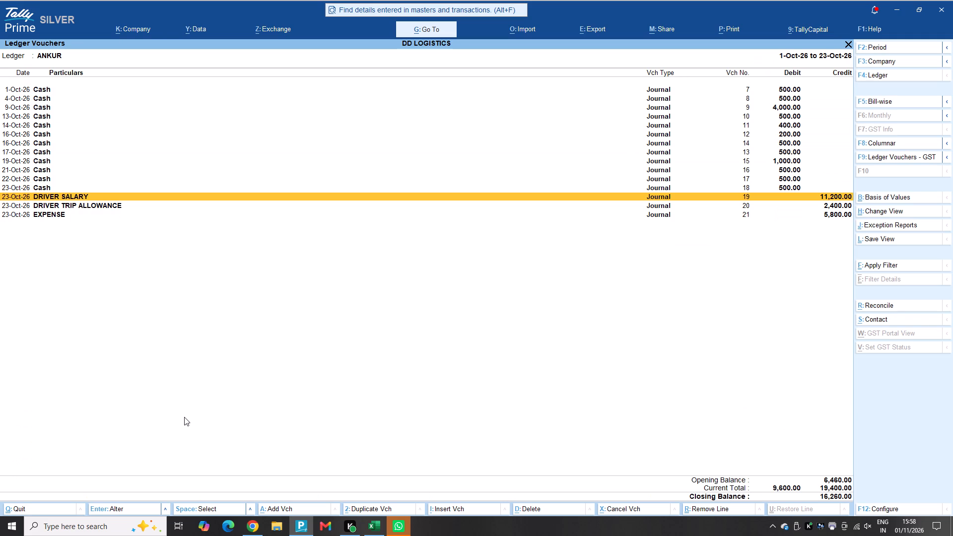
key(Return)
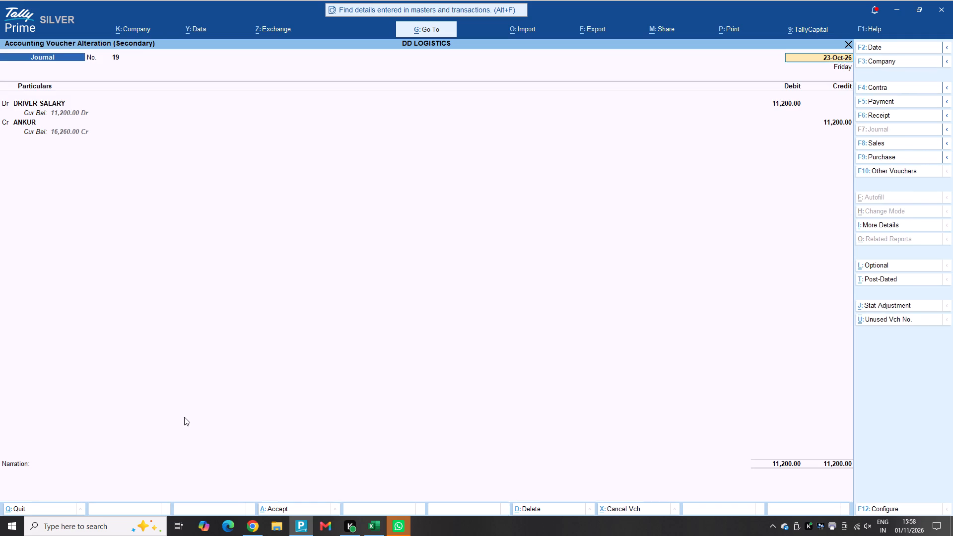
key(Escape)
key(Escape)
key(Escape)
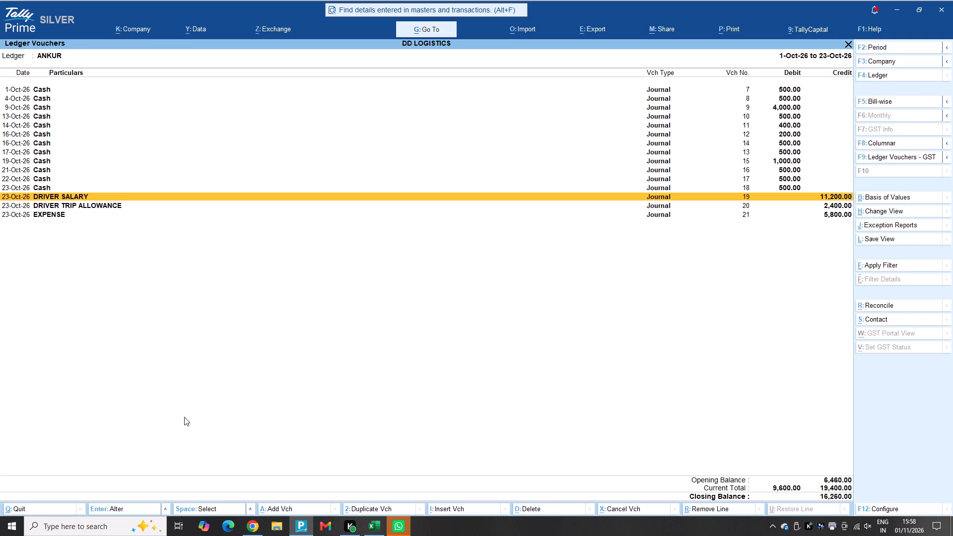
key(Down)
key(Down)
key(Up)
key(Down)
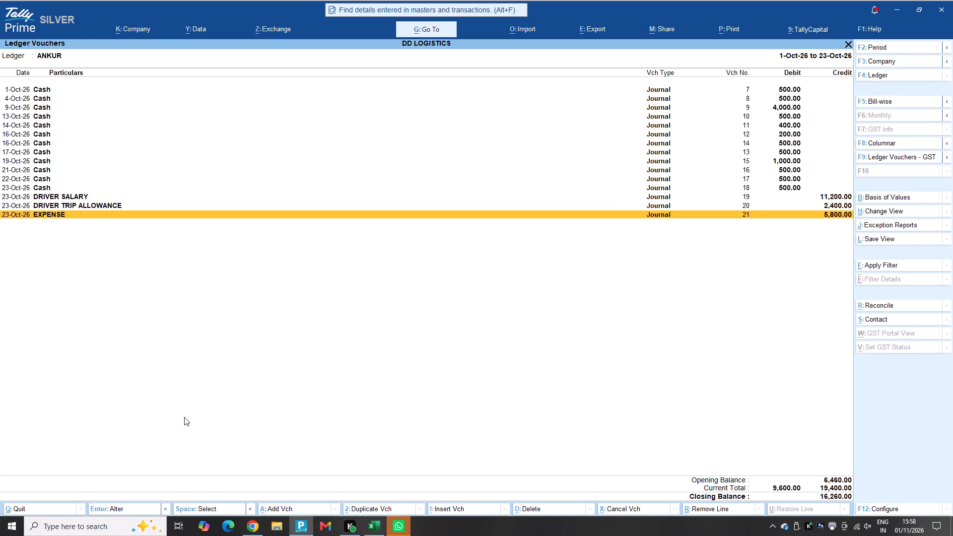
key(Up)
key(Down)
Show ANKUR's October ledger vouchers as a columnar register, accepting the default column settings.
key(F8)
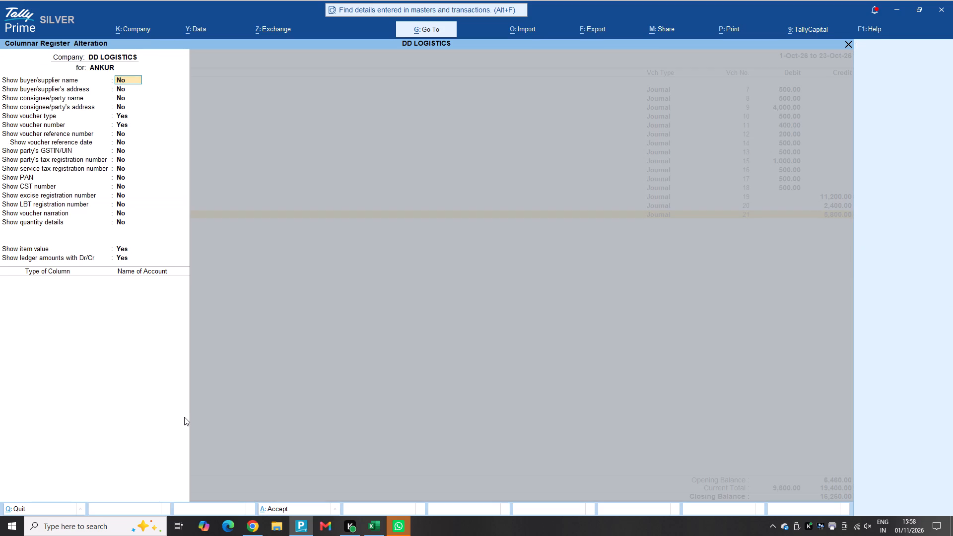
key(ctrl+a)
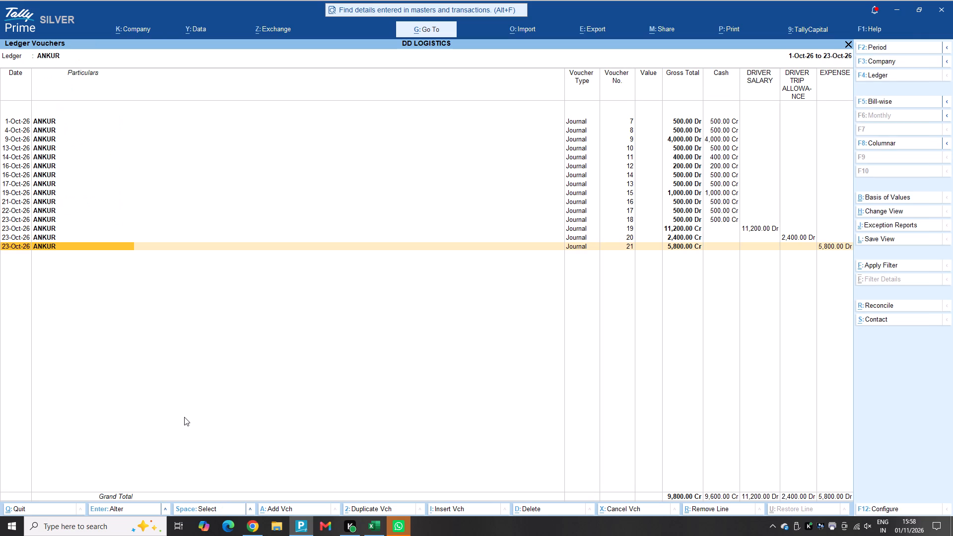
key(Up)
key(Up)
key(Up)
key(Up)
key(Up)
key(Up)
key(Up)
key(Up)
key(Up)
key(Up)
key(Up)
key(Up)
key(Up)
key(Up)
key(Up)
key(Up)
key(Up)
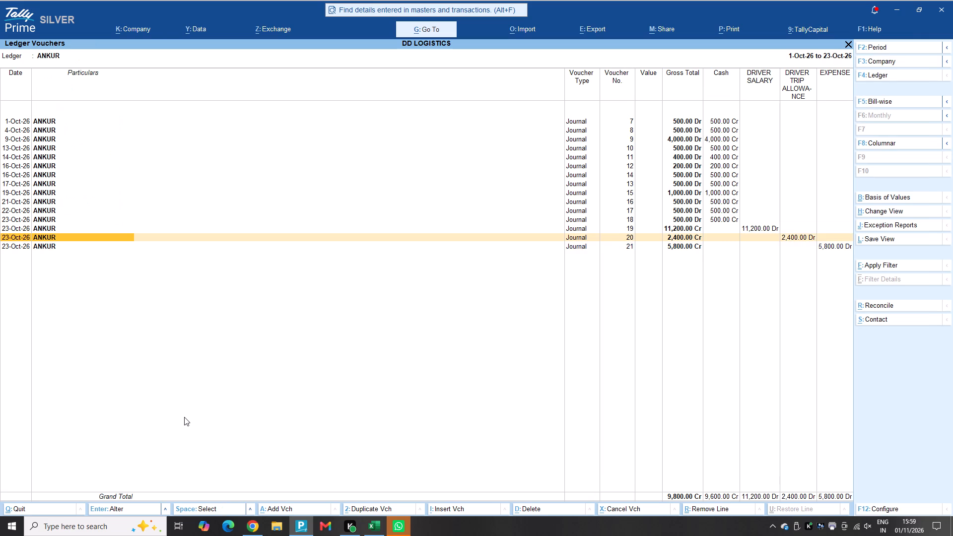
key(Up)
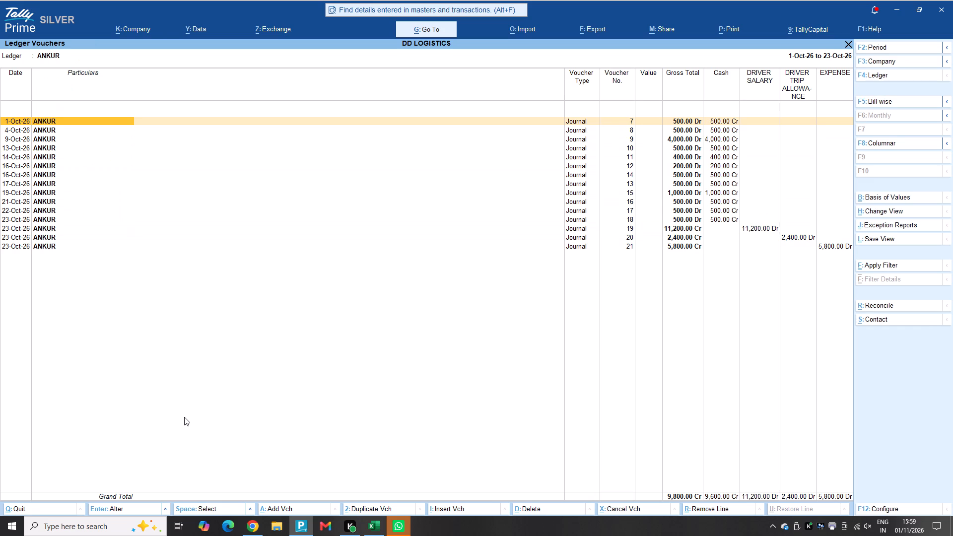
Change the columnar ledger's period start to 20-9-2026, keeping 23-10-2026 as the end date.
key(F2)
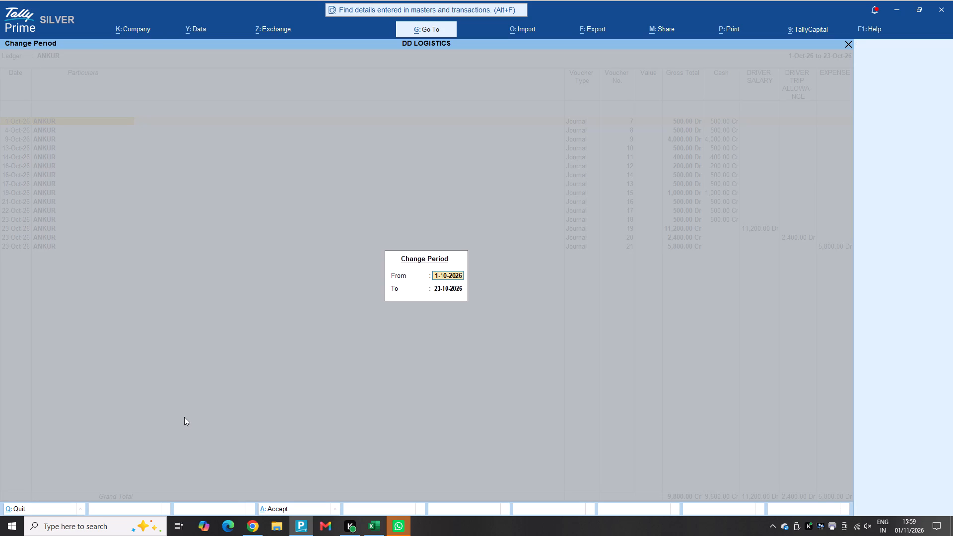
text(20-9)
key(Return)
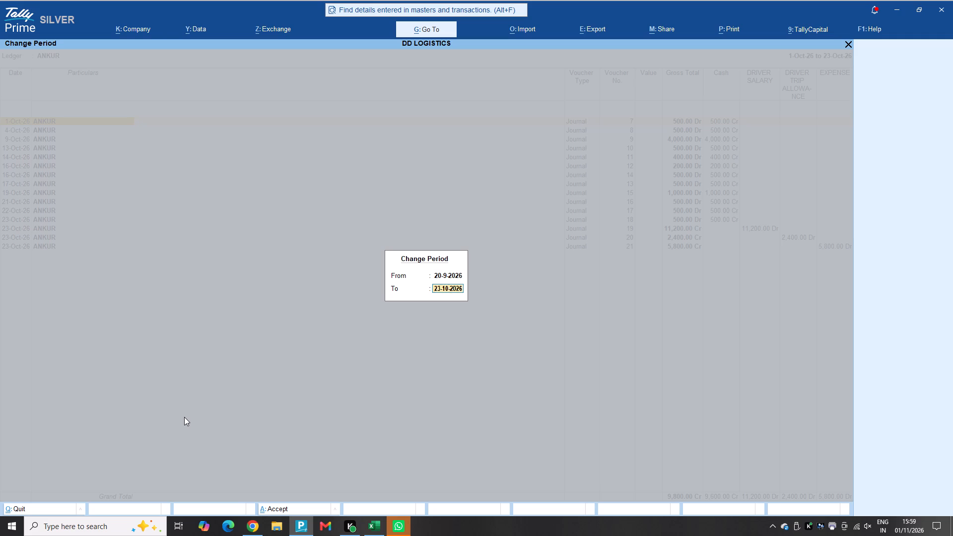
key(ctrl+a)
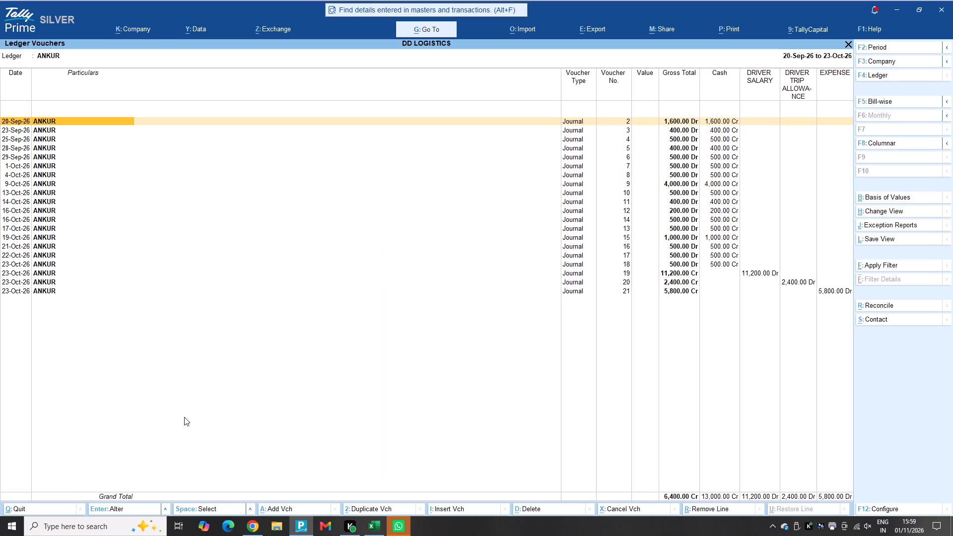
Read down ANKUR's columnar register from the 20-Sep-26 voucher to the 23-Oct-26 EXPENSE voucher.
key(Down)
key(Down)
key(Down)
key(Down)
key(Down)
key(Down)
key(Down)
key(Down)
key(Down)
key(Down)
key(Down)
key(Down)
key(Down)
key(Down)
key(Down)
key(Down)
key(Down)
key(Down)
key(Down)
key(Down)
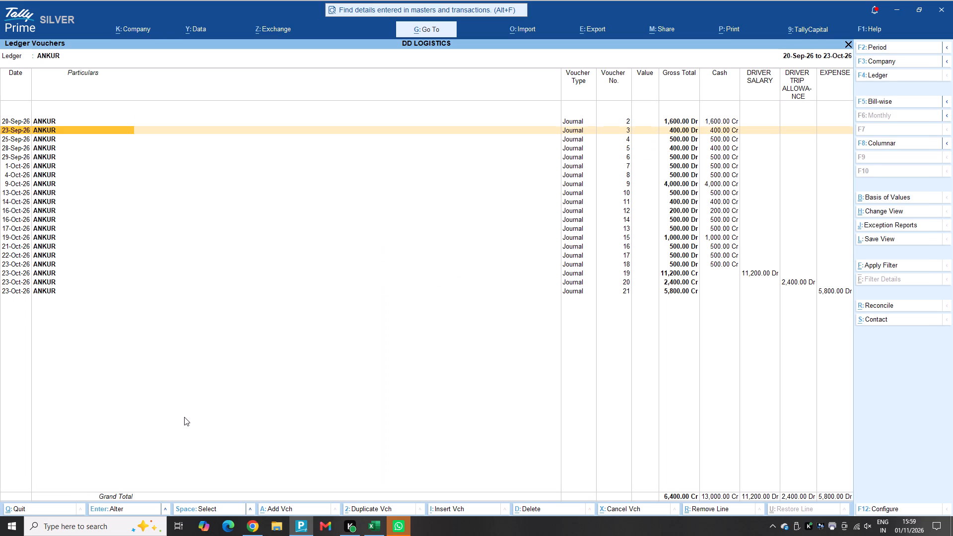
key(Up)
key(Up)
key(Down)
key(Down)
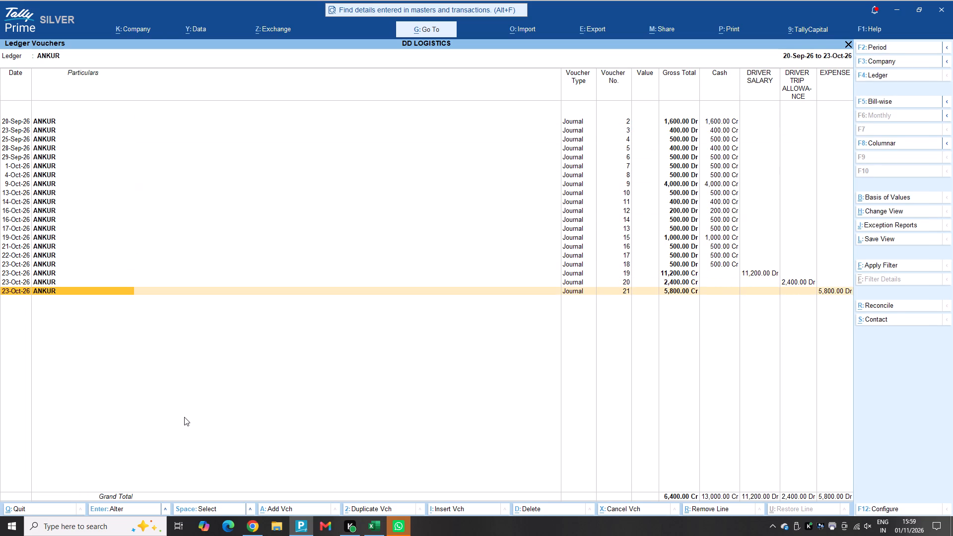
key(Down)
key(Up)
key(Up)
key(Down)
key(Down)
key(Down)
Examine the amount columns of ANKUR's last 23-Oct-26 journals, including DRIVER SALARY, DRIVER TRIP ALLOWANCE and EXPENSE.
key(Right)
key(Right)
key(Right)
key(Right)
key(Right)
key(Right)
key(Right)
key(Right)
key(Right)
key(Right)
key(Right)
key(Right)
key(Right)
key(Right)
key(Right)
key(Right)
key(Right)
key(Right)
key(Right)
key(Right)
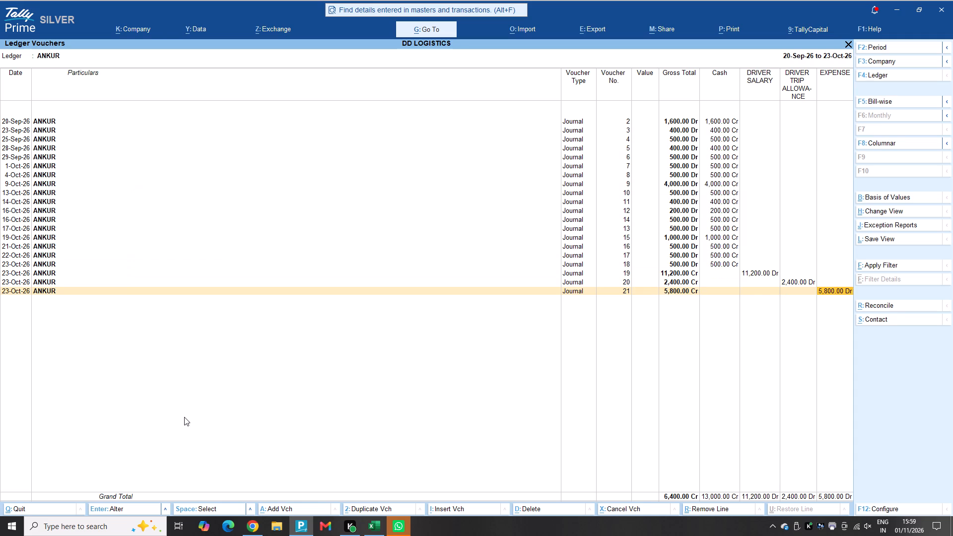
key(Up)
key(Left)
key(Left)
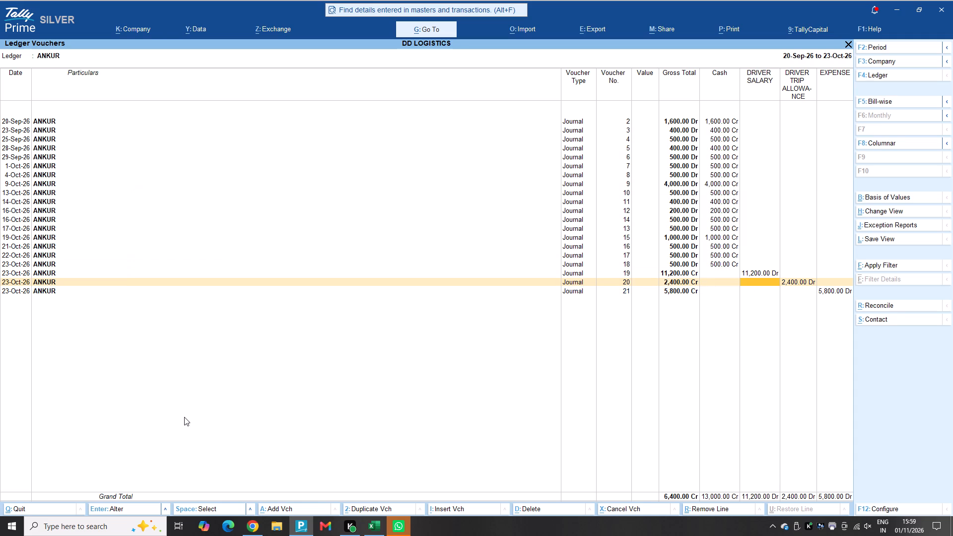
key(Left)
key(Left)
key(Down)
key(Left)
key(Left)
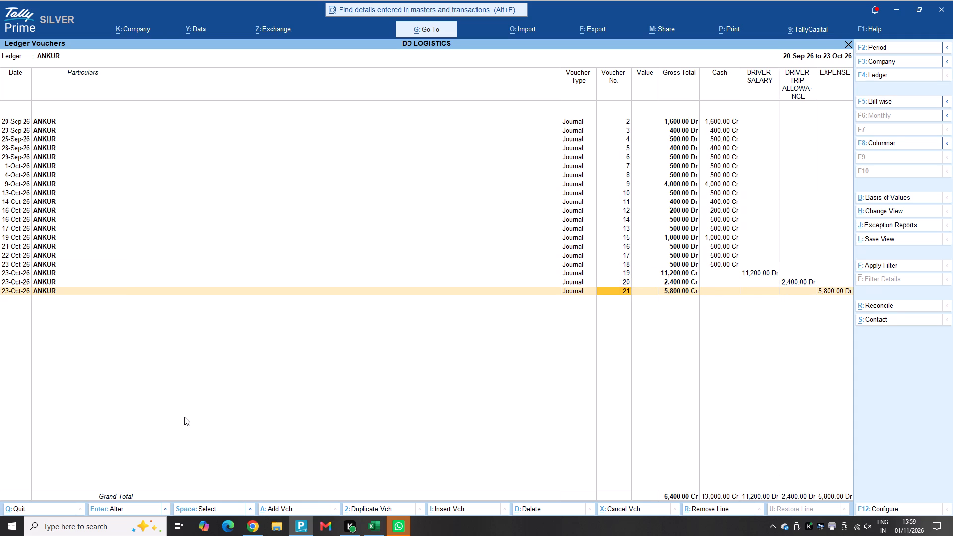
key(Left)
key(Left)
key(Left)
Go back up ANKUR's columnar register and recheck the September cash journals, ending at the 20-Sep-26 voucher.
key(Up)
key(Up)
key(Up)
key(Up)
key(Up)
key(Up)
key(Up)
key(Up)
key(Up)
key(Up)
key(Up)
key(Up)
key(Up)
key(Up)
key(Up)
key(Up)
key(Up)
key(Up)
key(Up)
key(Up)
key(Up)
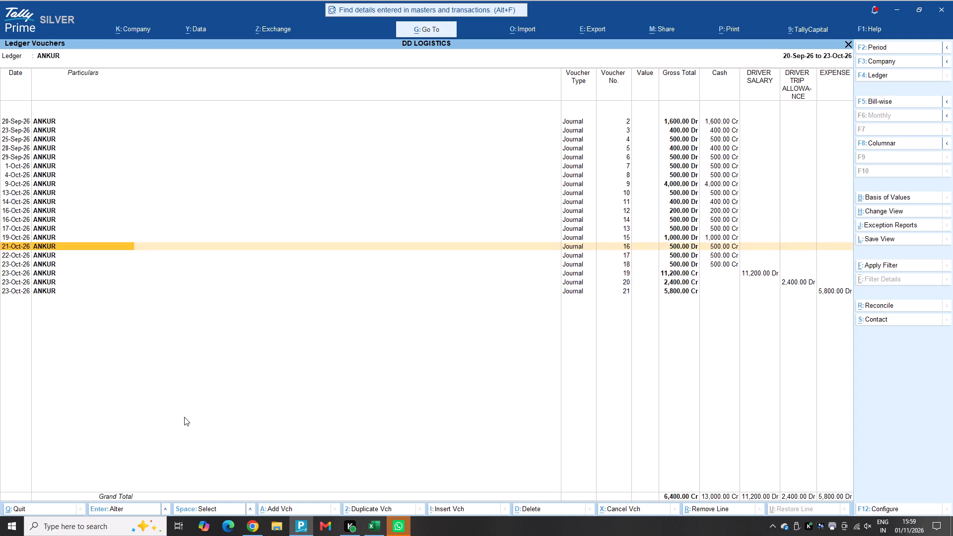
key(Down)
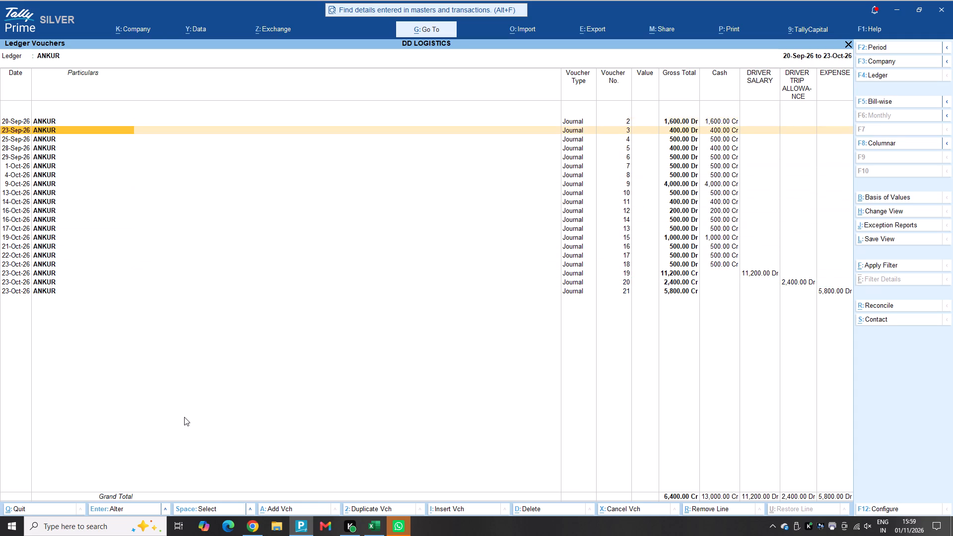
key(Up)
key(Up)
key(Down)
key(Down)
key(Down)
key(Down)
key(Down)
key(Up)
key(Up)
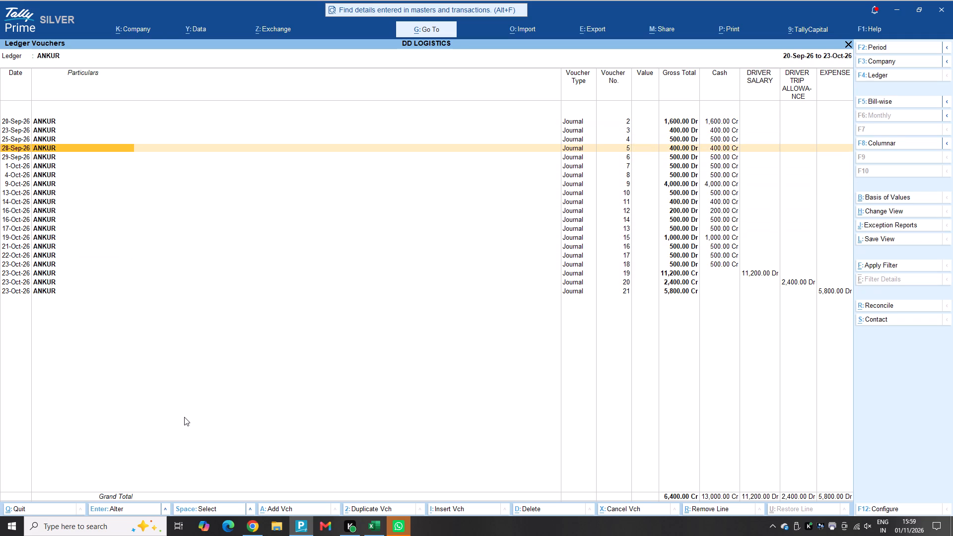
key(Up)
key(Up)
key(Up)
key(Up)
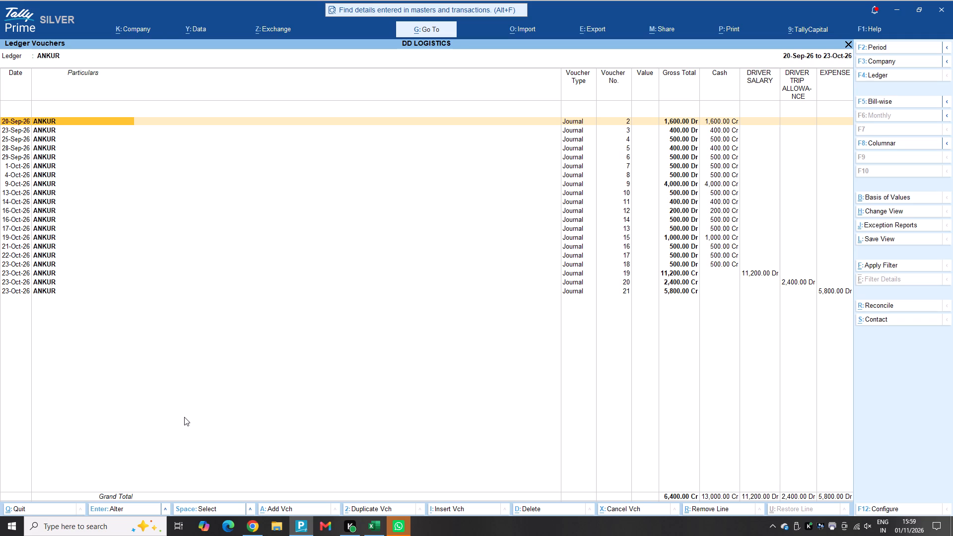
Check the Bank Reconciliation report for the same period and return to ANKUR's columnar register.
key(alt+r)
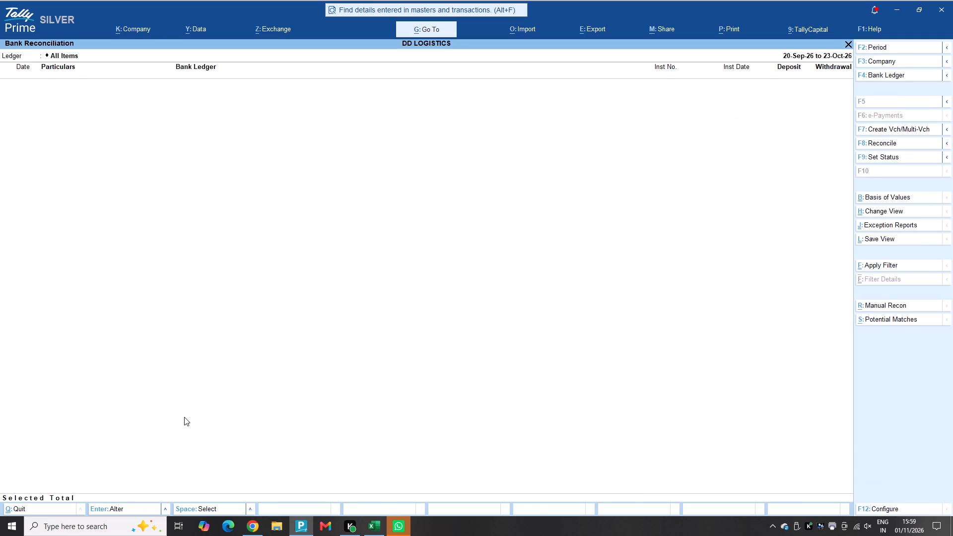
key(Escape)
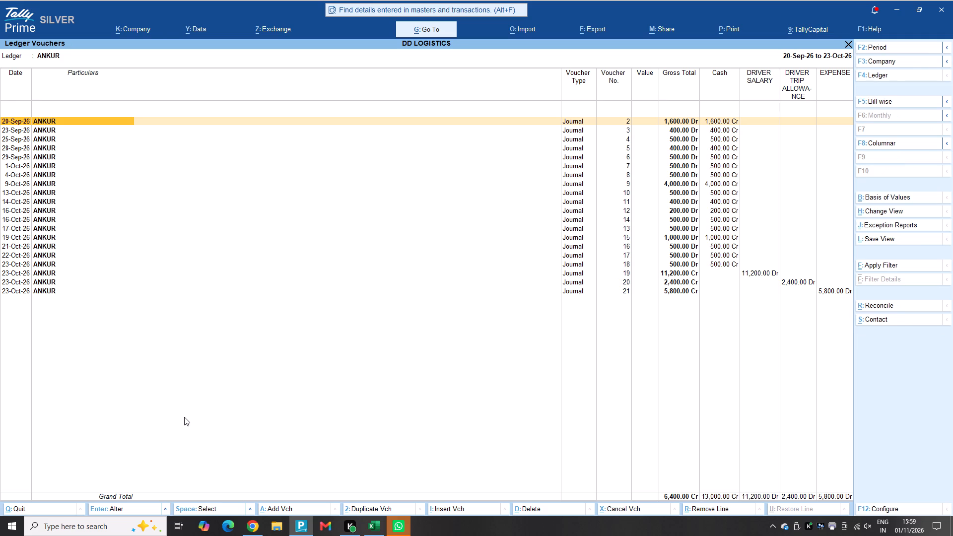
View ANKUR's Overdue Payables exception report and return to the columnar register.
click(886, 227)
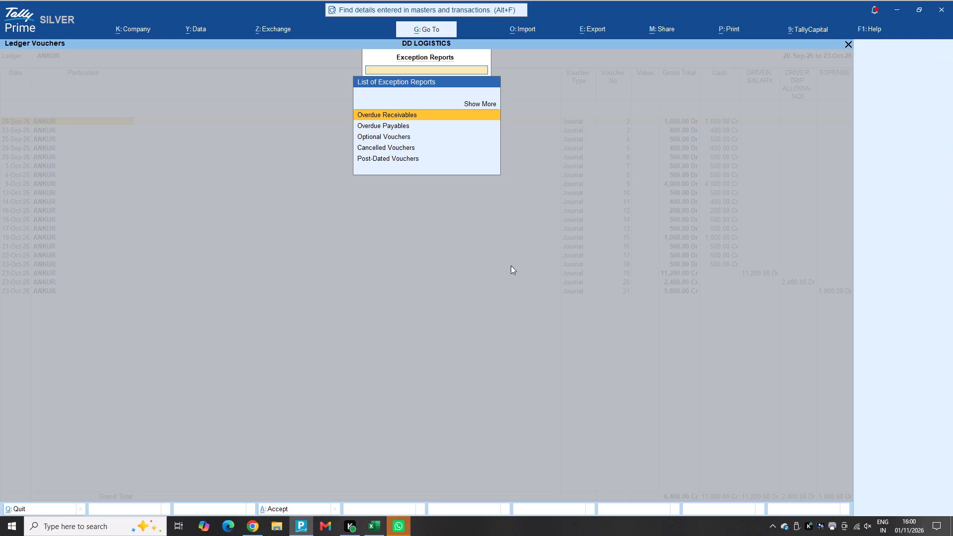
key(Down)
key(Down)
key(Down)
key(Up)
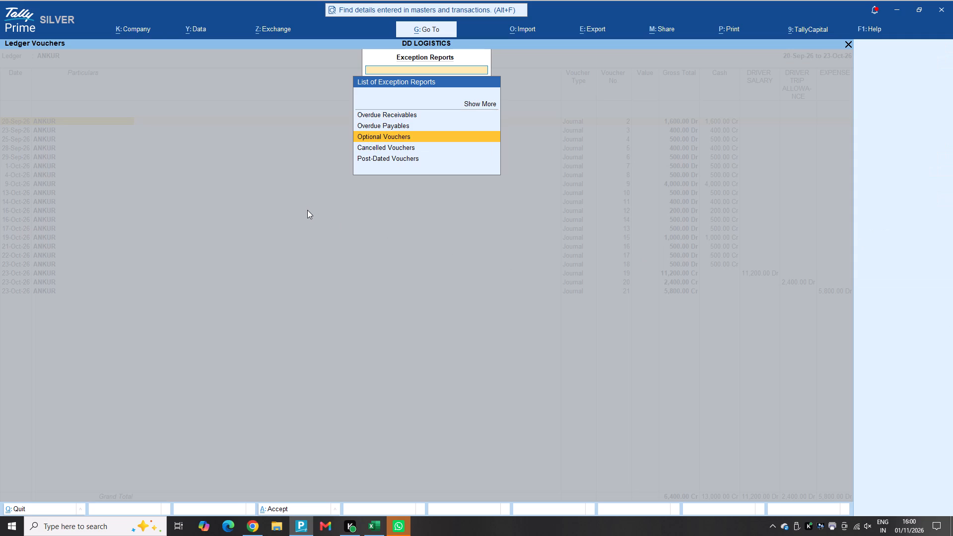
key(Up)
key(Return)
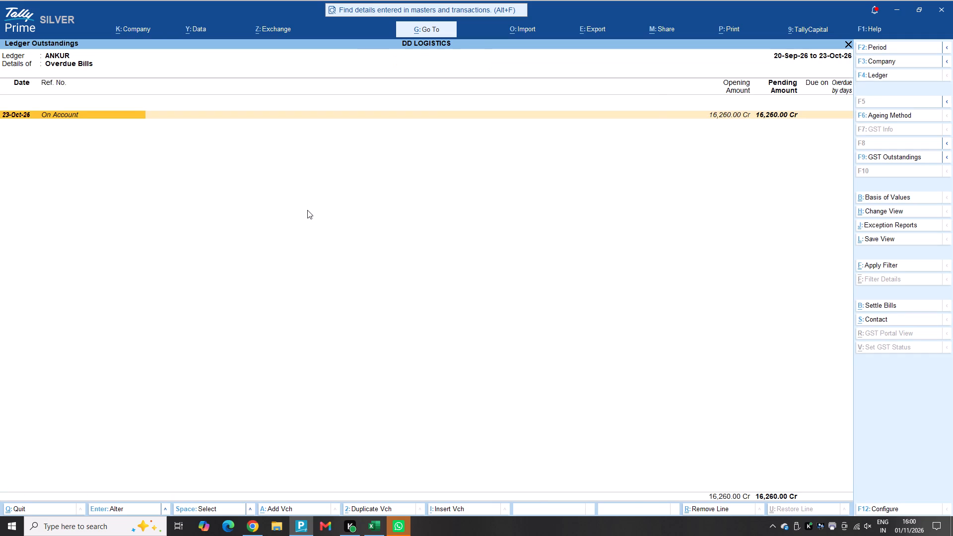
key(Escape)
key(Down)
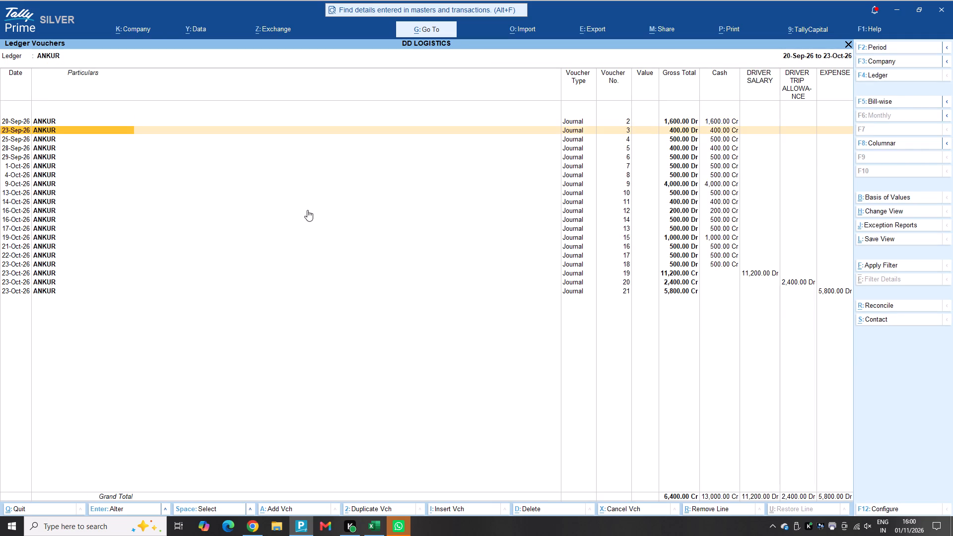
View the Cancelled Vouchers exception report and return to ANKUR's columnar register.
click(889, 229)
key(Down)
key(Down)
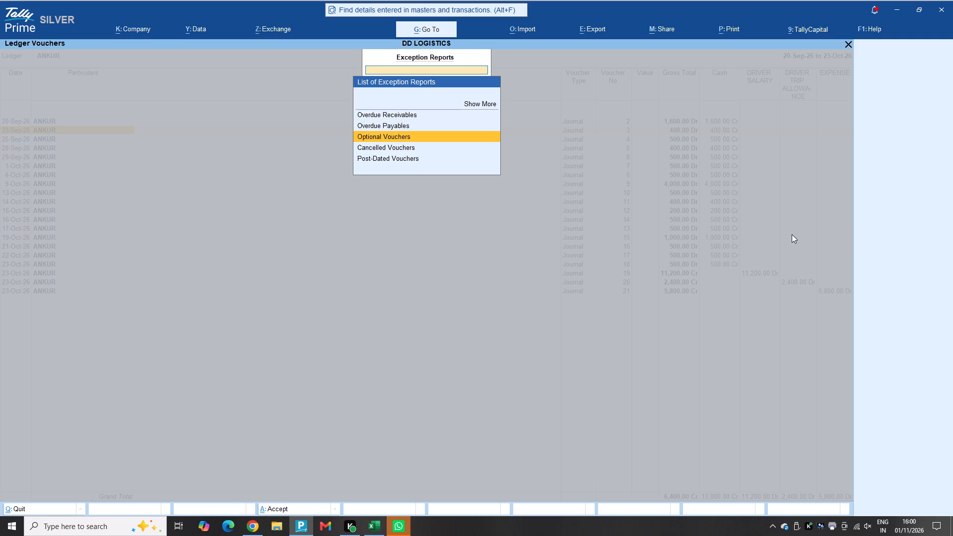
key(Down)
key(Return)
key(Escape)
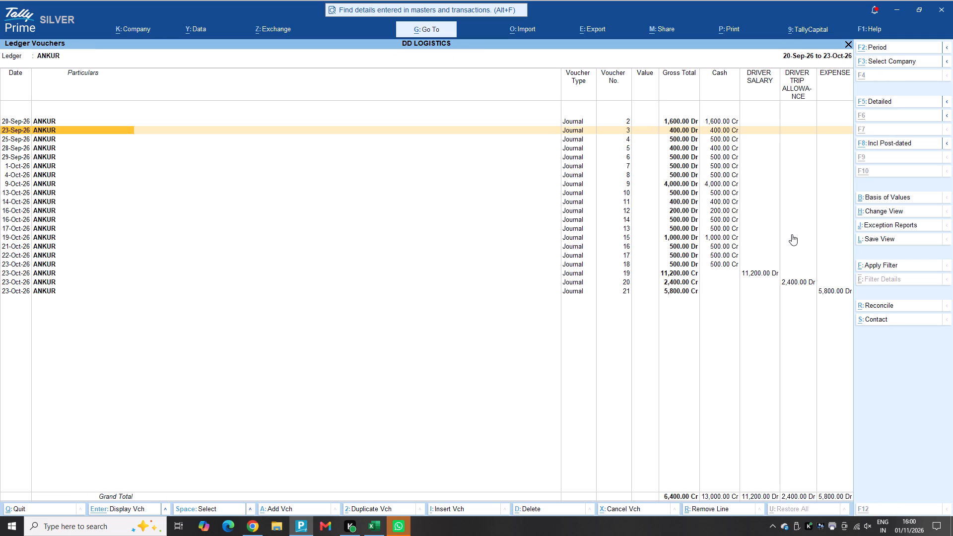
Expand the list of exception reports to check for further options, and collapse it again.
key(alt+j)
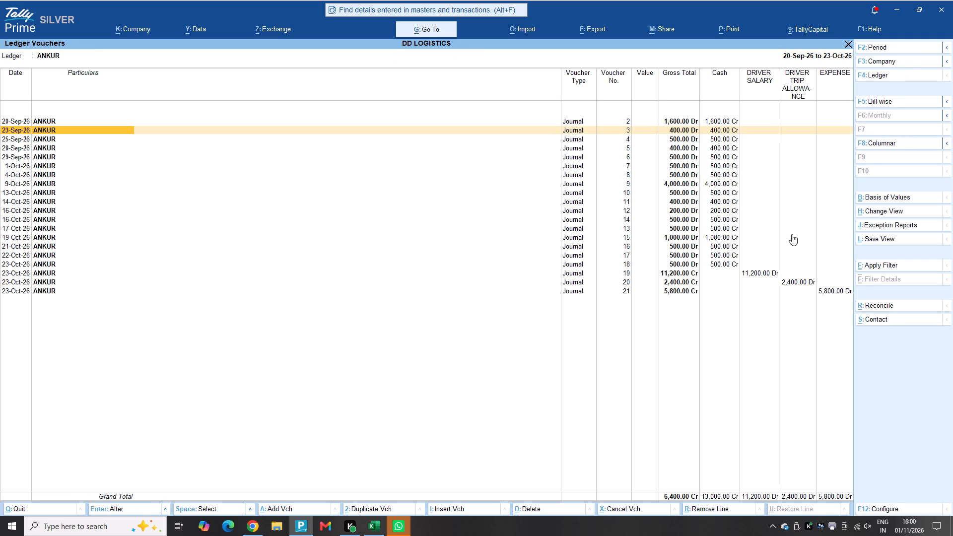
key(ctrl+j)
key(Down)
key(Down)
key(Up)
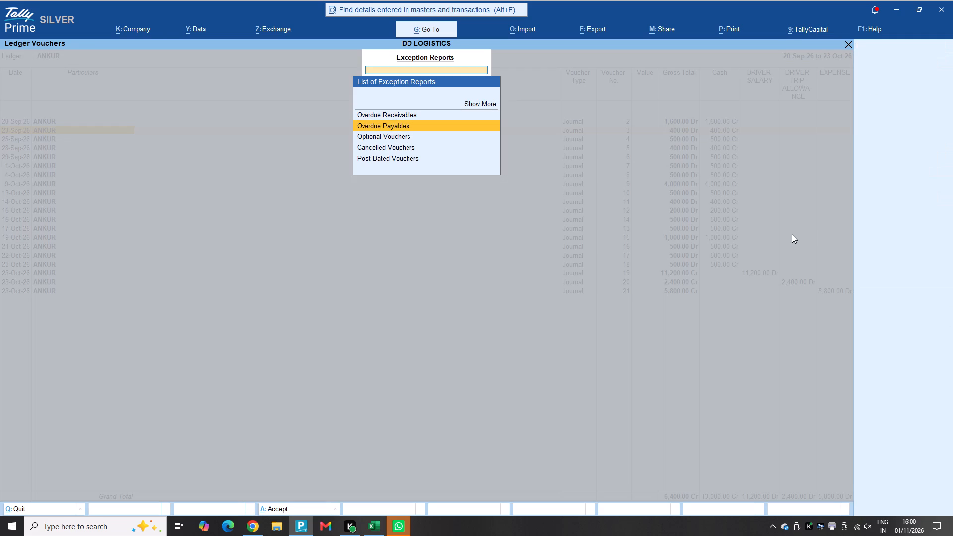
key(Up)
key(Up)
key(Return)
key(Right)
key(Right)
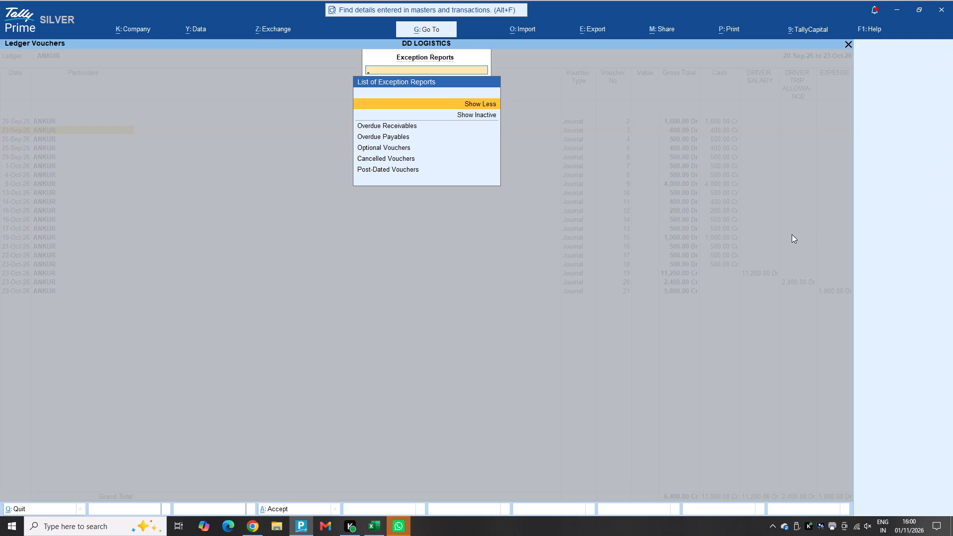
key(Down)
key(Down)
key(Down)
key(Up)
key(Up)
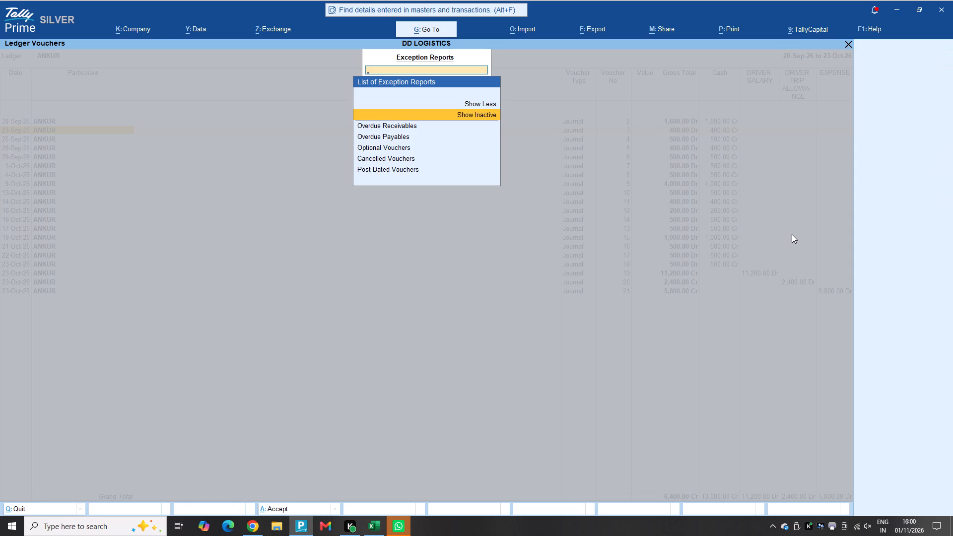
key(Up)
key(Return)
View the Overdue Payables exception report for ANKUR once more and close it.
key(Down)
key(Down)
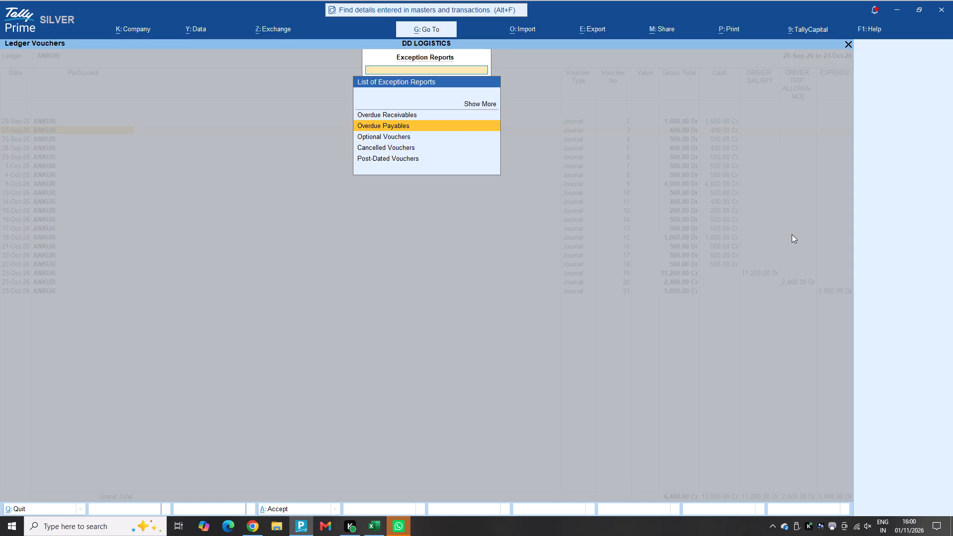
key(Down)
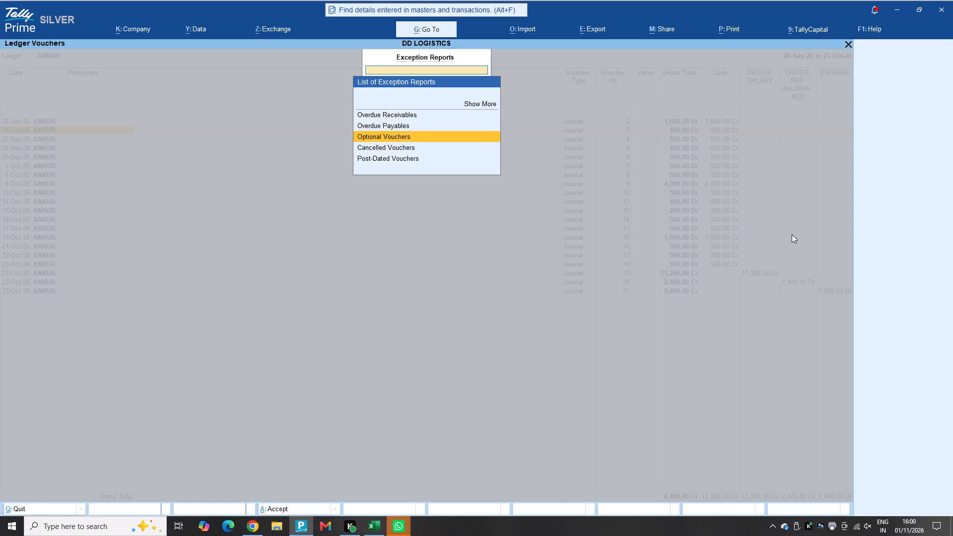
key(Up)
key(Return)
key(Escape)
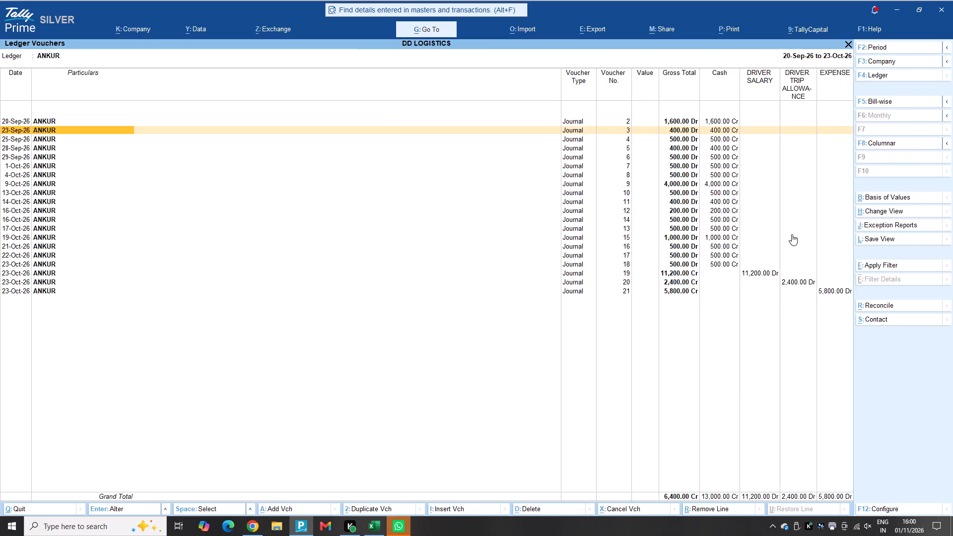
Leave the columnar register for the account books and reopen ANKUR's ledger vouchers for 1-Oct-26 to 23-Oct-26.
key(Escape)
key(Escape)
key(Escape)
key(Escape)
key(Escape)
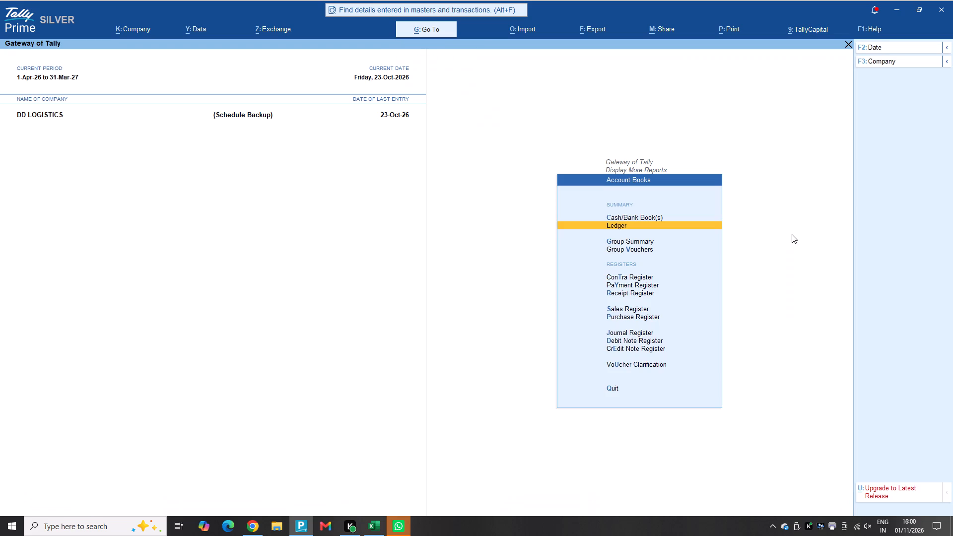
key(Return)
key(Return)
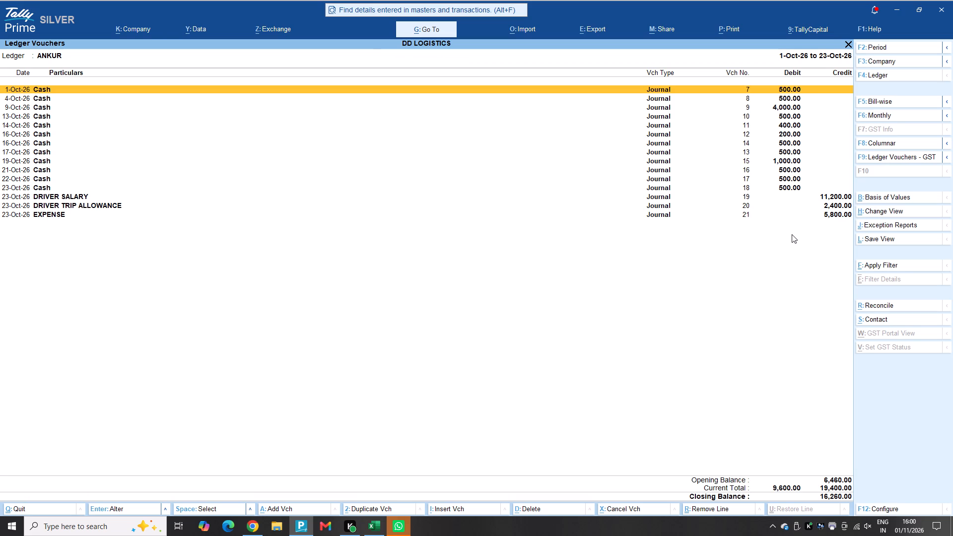
Review ANKUR's October vouchers, from the Cash journals through the DRIVER SALARY, DRIVER TRIP ALLOWANCE and EXPENSE entries.
key(Down)
key(Down)
key(Down)
key(Down)
key(Down)
key(Down)
key(Down)
key(Down)
key(Down)
key(Down)
key(Down)
key(Down)
key(Down)
key(Down)
key(Down)
key(Down)
key(Down)
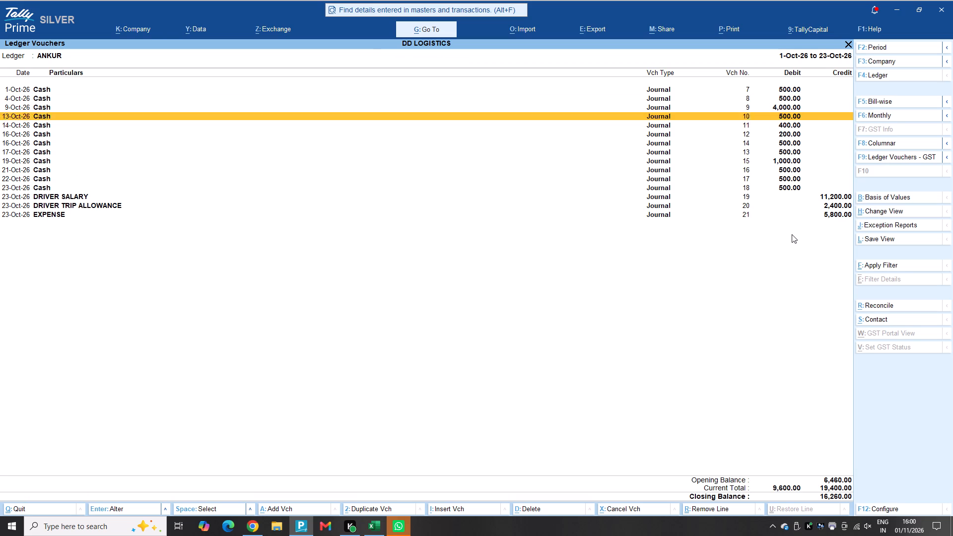
Review ANKUR's 23-Oct-26 journals again, covering the last Cash entry, DRIVER SALARY, DRIVER TRIP ALLOWANCE and EXPENSE.
key(Up)
key(Up)
key(Up)
key(Down)
key(Down)
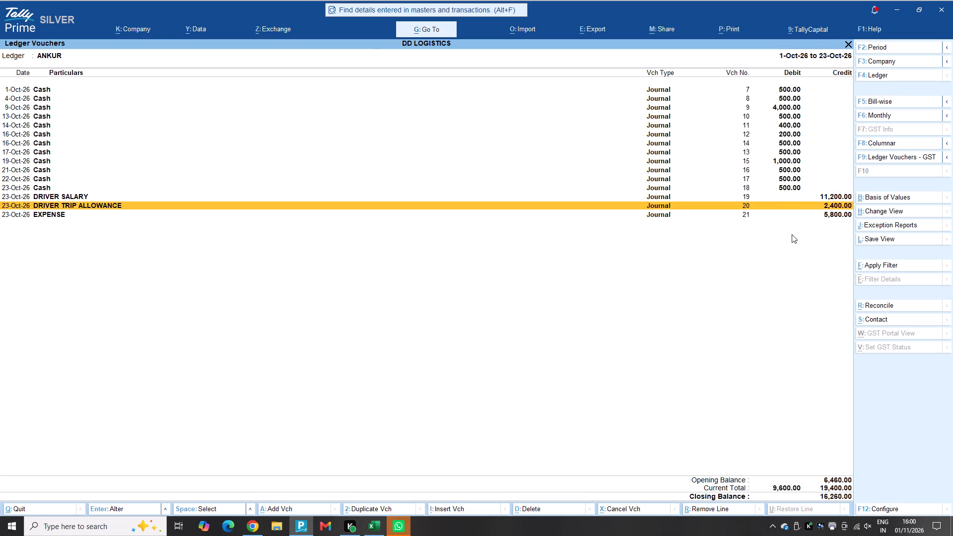
key(Down)
key(Up)
key(Up)
key(Up)
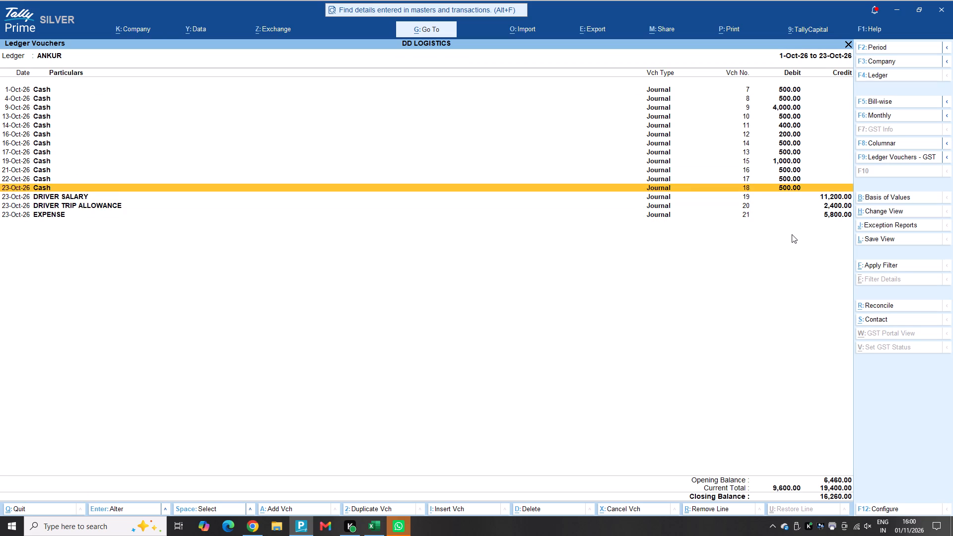
key(Down)
key(Down)
key(Down)
key(Down)
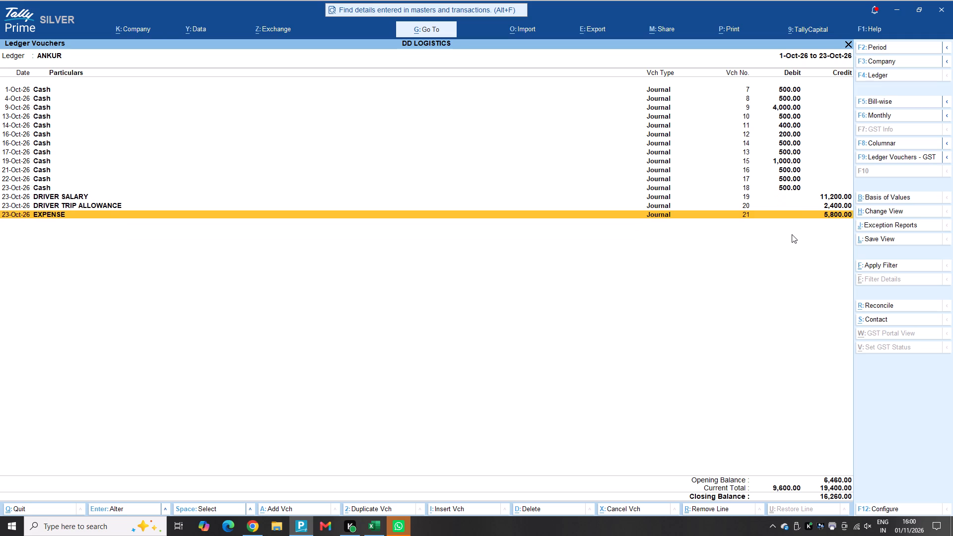
Close ANKUR's ledger vouchers, look down the list of ledgers, and leave the ledger selection and account books.
key(Escape)
key(Escape)
key(Escape)
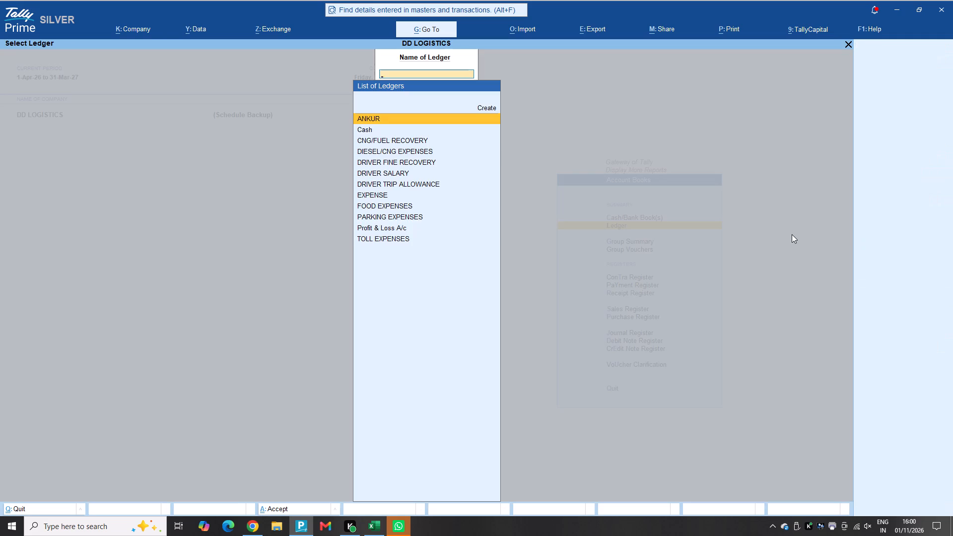
key(Down)
key(Down)
key(Down)
key(Down)
key(Down)
key(Down)
key(Escape)
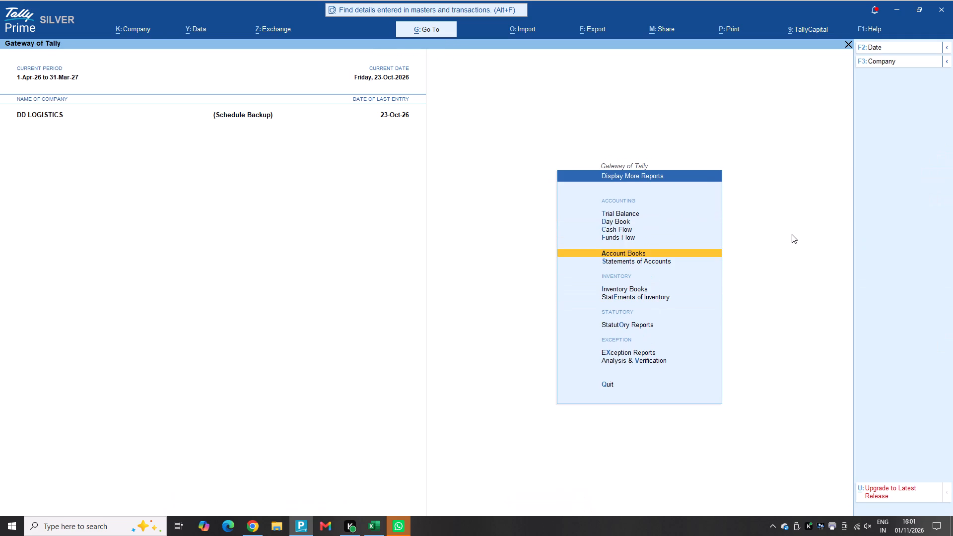
Look through the additional reports on offer and return to the Gateway of Tally.
key(Down)
key(Down)
key(Down)
key(Down)
key(Down)
key(Down)
key(Down)
key(Down)
key(Down)
key(Down)
key(Up)
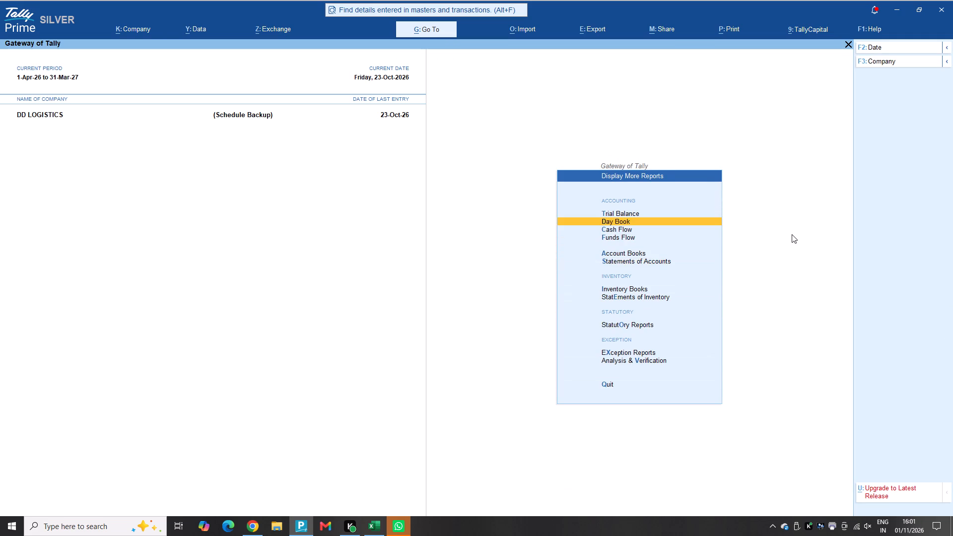
key(Escape)
key(Escape)
key(Escape)
Look through the Gateway of Tally options and reopen the list of additional reports.
key(Down)
key(Down)
key(Down)
key(Down)
key(Down)
key(Down)
key(Down)
key(Down)
key(Down)
key(Down)
key(Down)
key(Down)
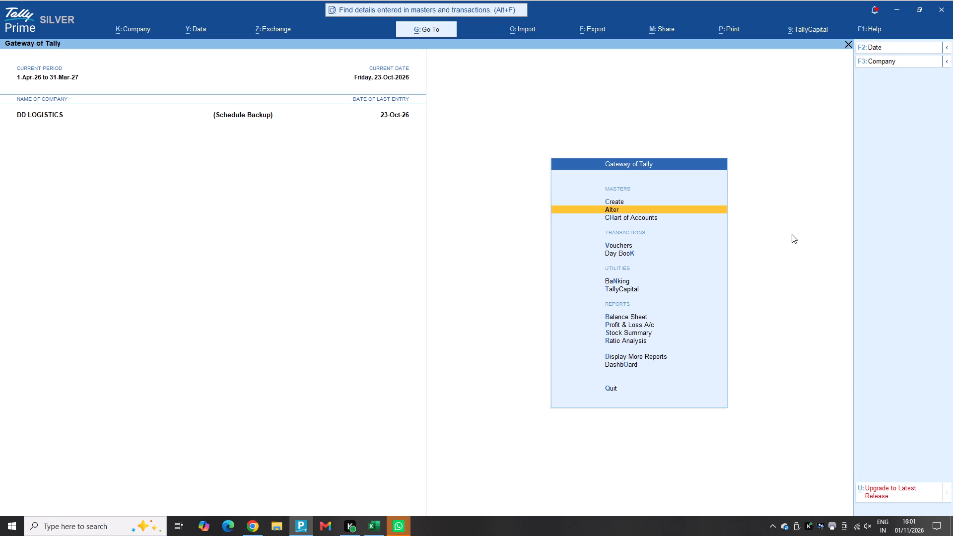
key(Up)
key(Return)
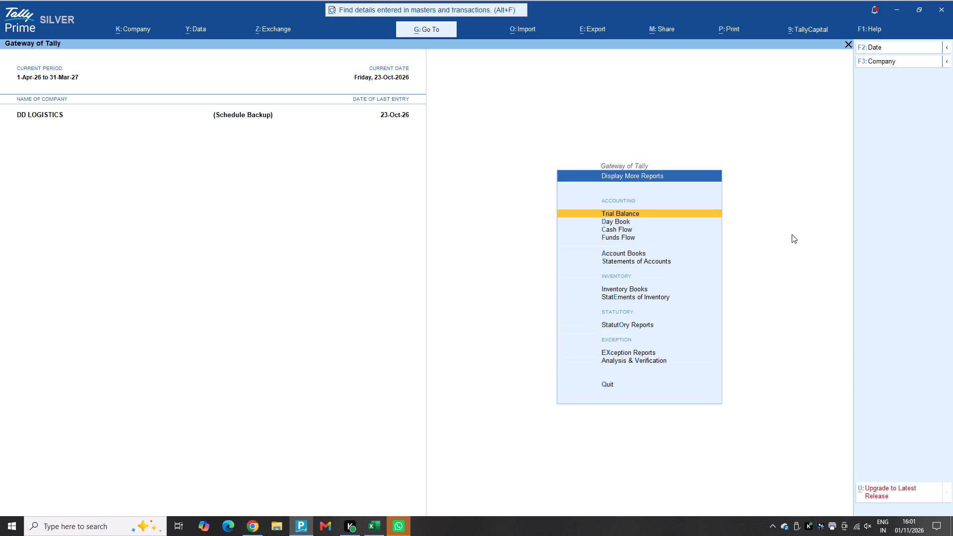
Look through the additional reports, check the Statutory Reports options, and return to the Gateway of Tally.
key(Down)
key(Down)
key(Down)
key(Down)
key(Down)
key(Down)
key(Down)
key(Down)
key(Down)
key(Down)
key(Down)
key(Down)
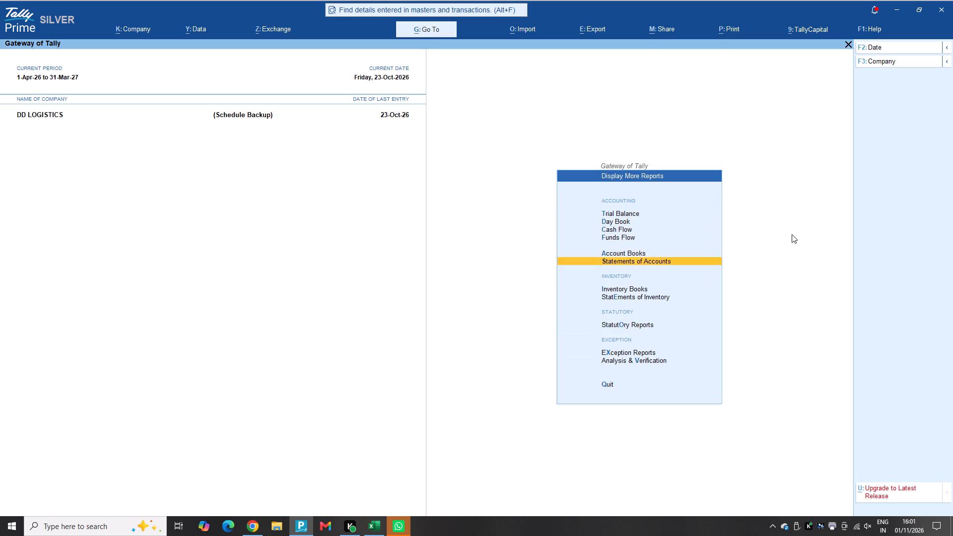
key(Up)
key(Up)
key(Up)
key(Up)
key(Up)
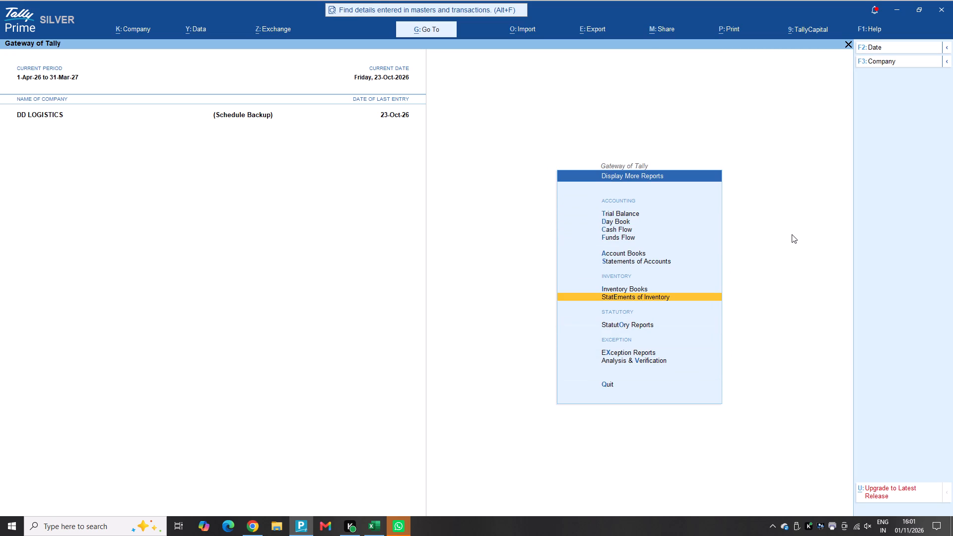
key(Down)
key(Return)
key(Escape)
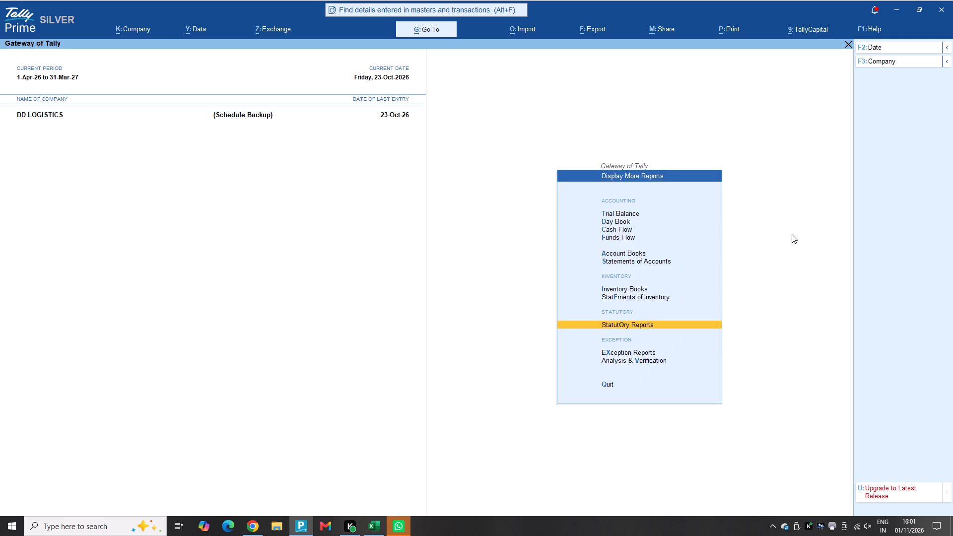
key(Escape)
key(Escape)
key(Escape)
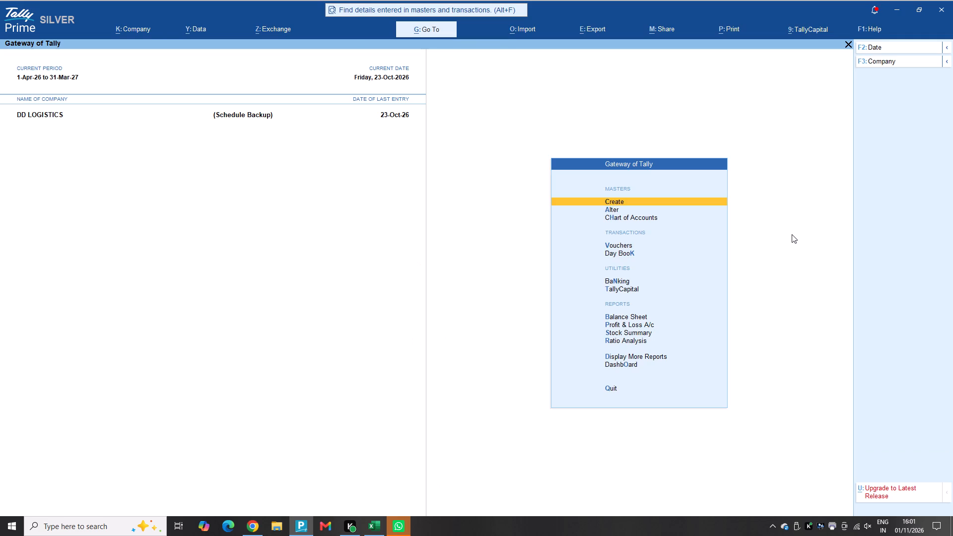